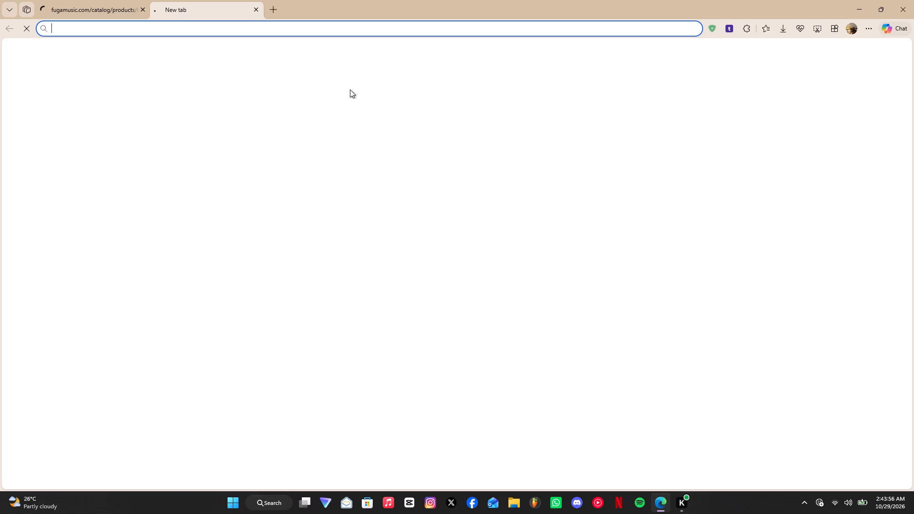
Open the ARX Management portal from the new tab's shortcuts, alongside the FUGA catalog tab.
{"action": "left_click", "coordinate": [128, 0]}
{"action": "left_click", "coordinate": [188, 10]}
{"action": "left_click", "coordinate": [122, 1]}
{"action": "left_click", "coordinate": [165, 0]}
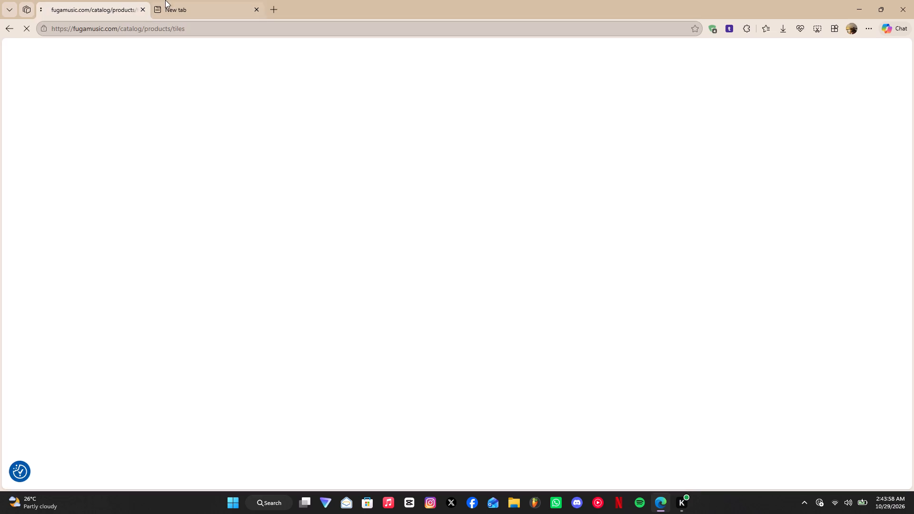
{"action": "left_click", "coordinate": [617, 307]}
Examine the product tiles in the FUGA catalog, from the newest drafts to the older singles.
{"action": "left_click", "coordinate": [56, 0]}
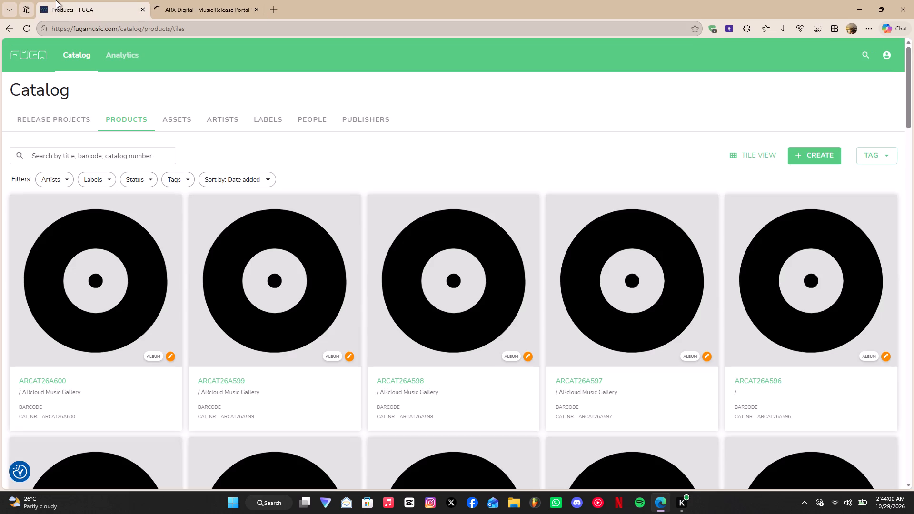
{"action": "scroll", "coordinate": [374, 291], "scroll_direction": "down", "scroll_amount": 9}
{"action": "scroll", "coordinate": [375, 289], "scroll_direction": "up", "scroll_amount": 1}
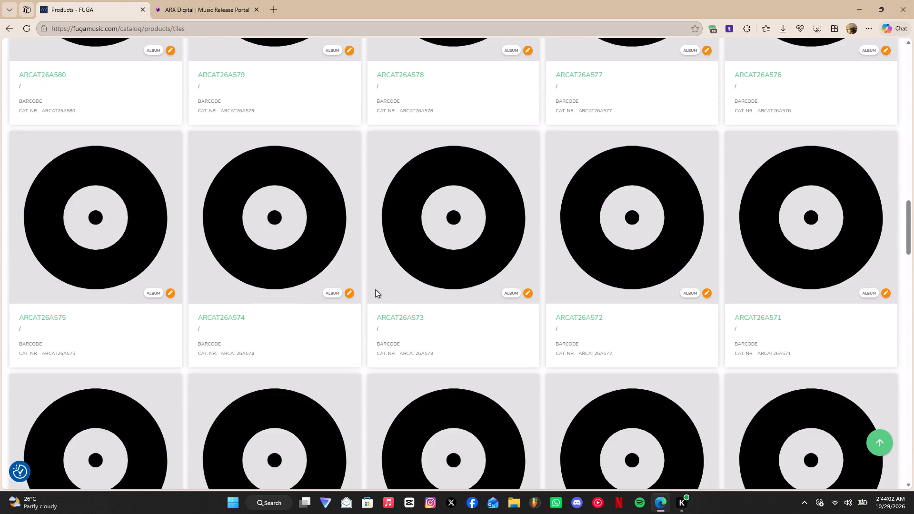
{"action": "scroll", "coordinate": [375, 289], "scroll_direction": "down", "scroll_amount": 5}
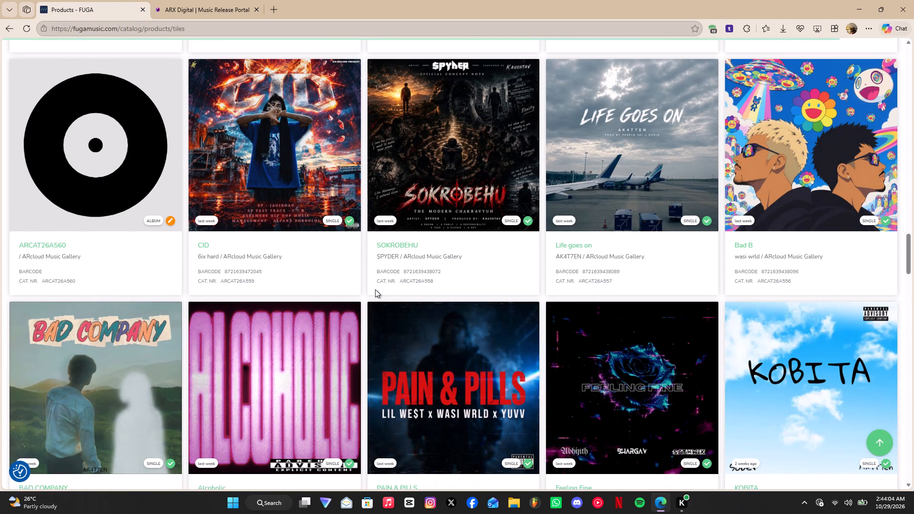
{"action": "scroll", "coordinate": [375, 289], "scroll_direction": "down", "scroll_amount": 5}
{"action": "scroll", "coordinate": [375, 289], "scroll_direction": "up", "scroll_amount": 1}
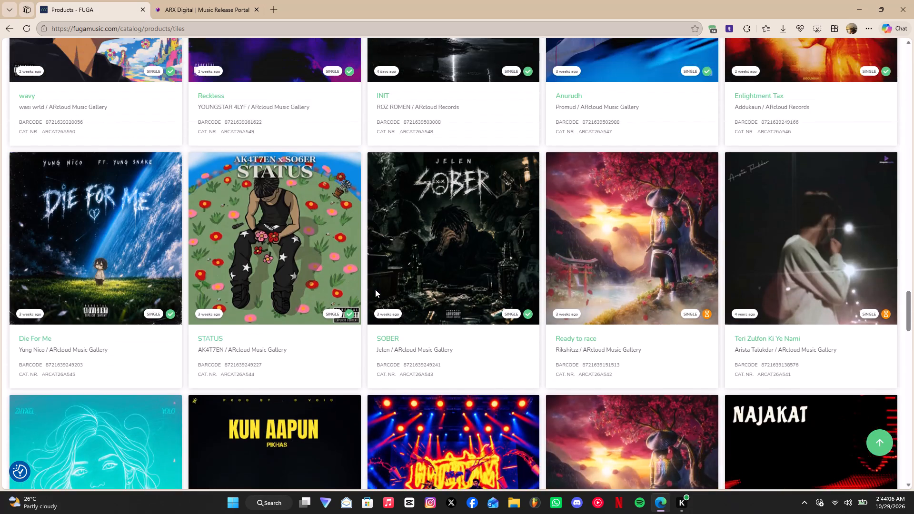
{"action": "scroll", "coordinate": [375, 289], "scroll_direction": "up", "scroll_amount": 1}
Show the Releases list in the ARX Management portal and review its entries, statuses and DSP dates.
{"action": "left_click", "coordinate": [202, 0]}
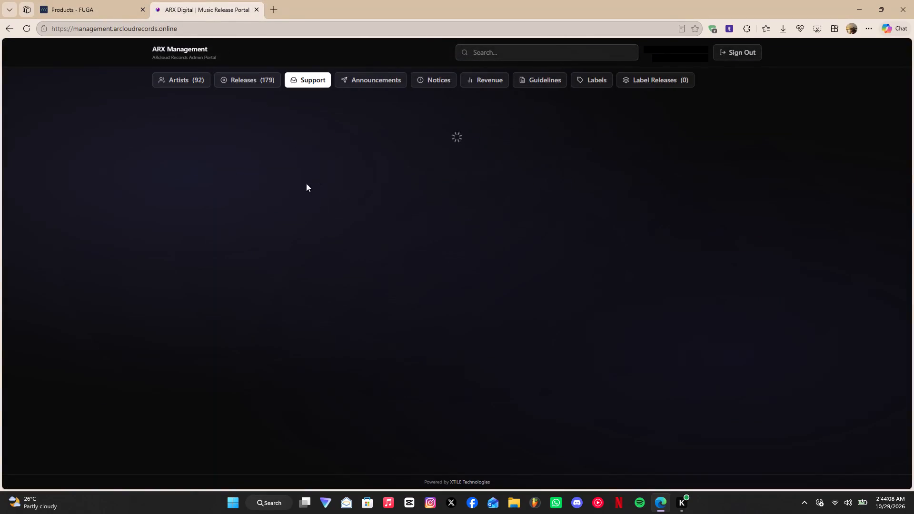
{"action": "left_click", "coordinate": [252, 76]}
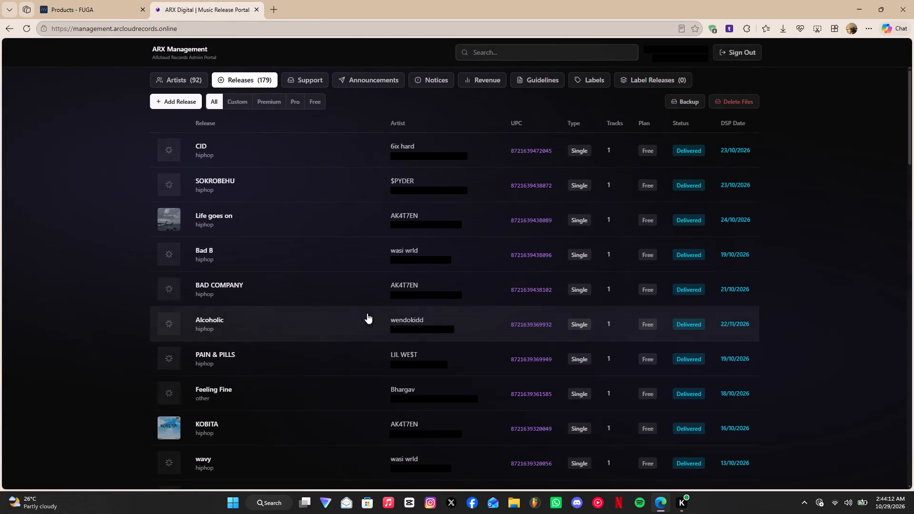
{"action": "scroll", "coordinate": [350, 301], "scroll_direction": "down", "scroll_amount": 3}
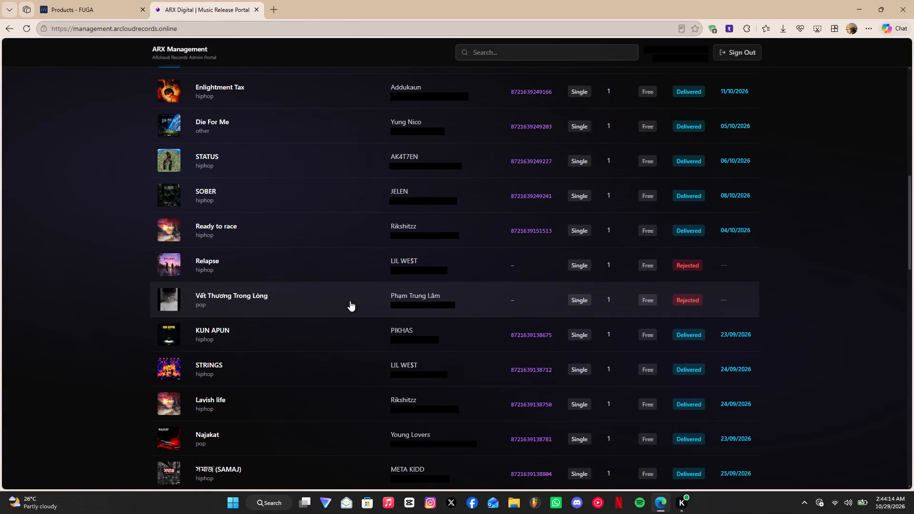
{"action": "scroll", "coordinate": [350, 301], "scroll_direction": "up", "scroll_amount": 4}
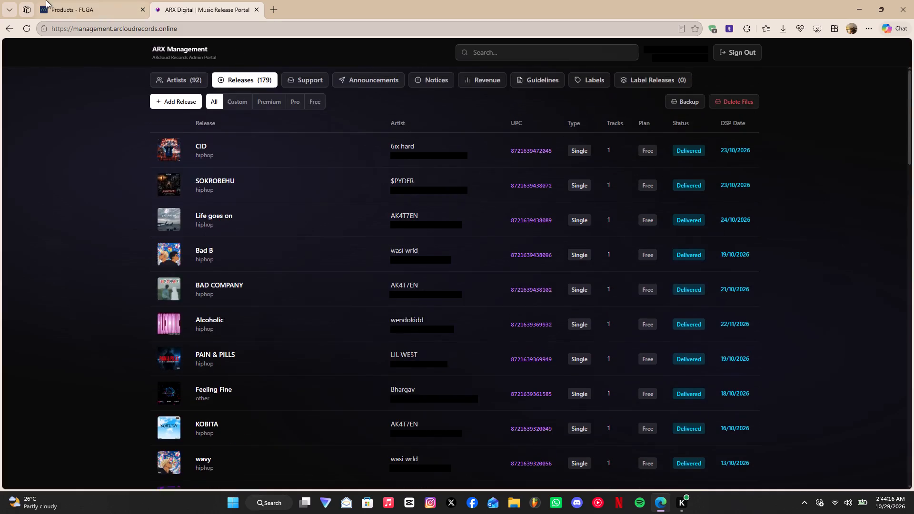
Return to the FUGA product catalog and examine its singles against the ARX release list.
{"action": "left_click", "coordinate": [46, 0]}
{"action": "scroll", "coordinate": [387, 299], "scroll_direction": "down", "scroll_amount": 3}
{"action": "scroll", "coordinate": [387, 297], "scroll_direction": "up", "scroll_amount": 1}
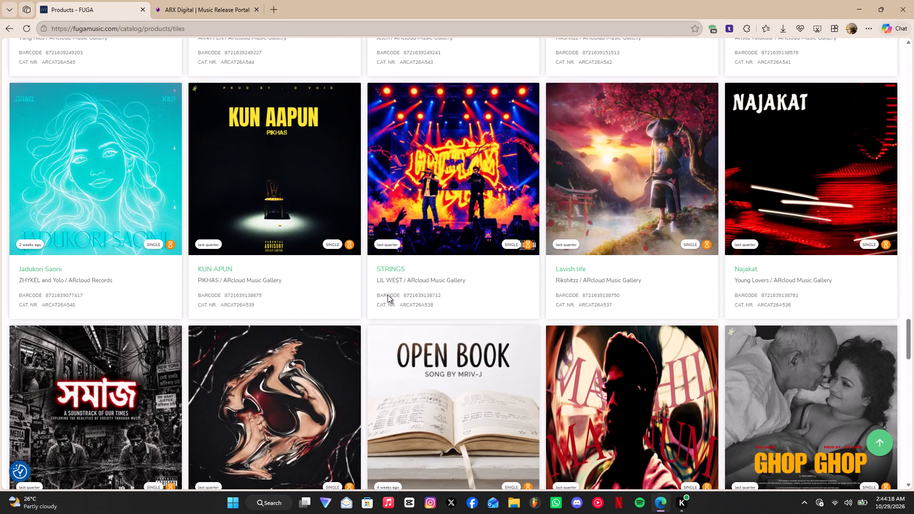
{"action": "scroll", "coordinate": [387, 292], "scroll_direction": "down", "scroll_amount": 7}
{"action": "scroll", "coordinate": [387, 292], "scroll_direction": "up", "scroll_amount": 10}
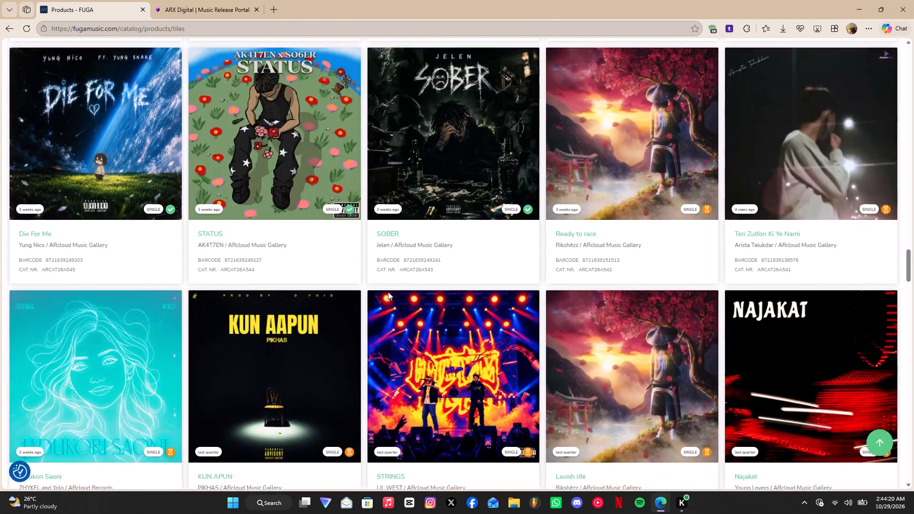
{"action": "scroll", "coordinate": [388, 292], "scroll_direction": "up", "scroll_amount": 4}
Open a new browser tab alongside the FUGA and ARX pages.
{"action": "left_click", "coordinate": [276, 4]}
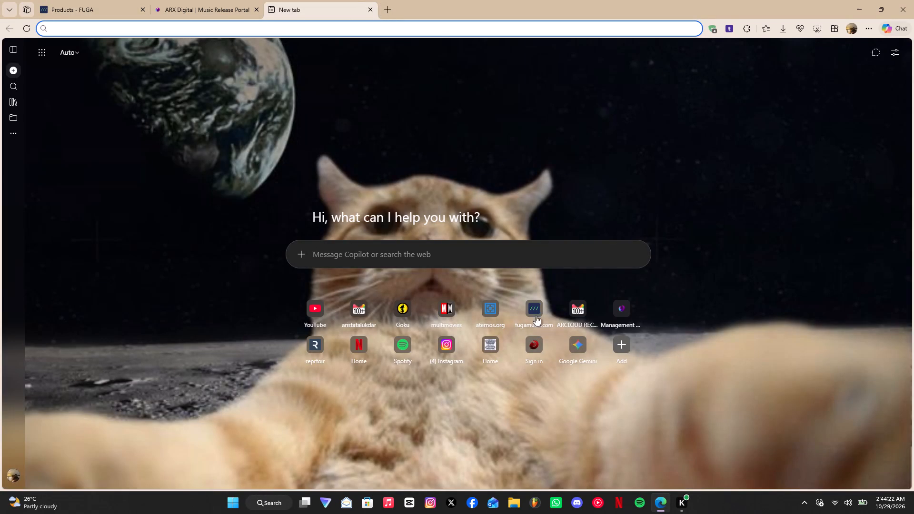
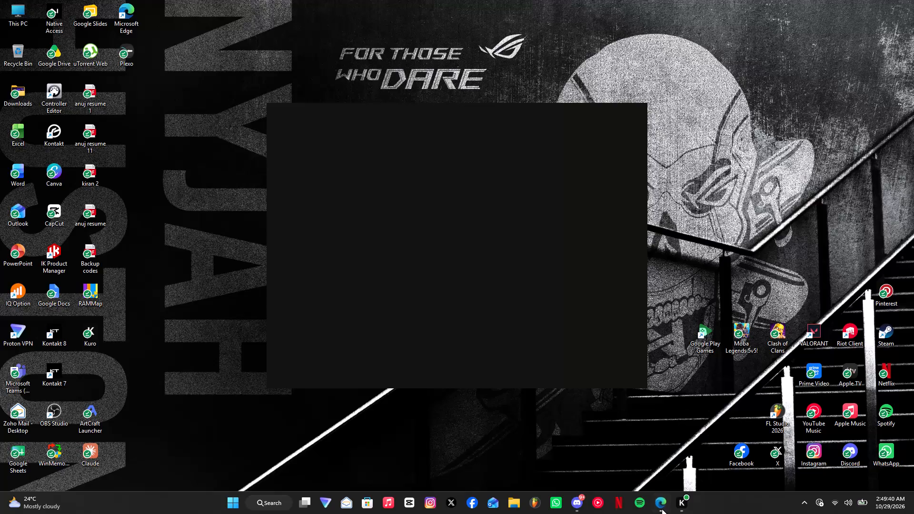
Return to the FUGA product catalog in the Edge browser and switch its product display to Grid View.
{"action": "left_click", "coordinate": [662, 509]}
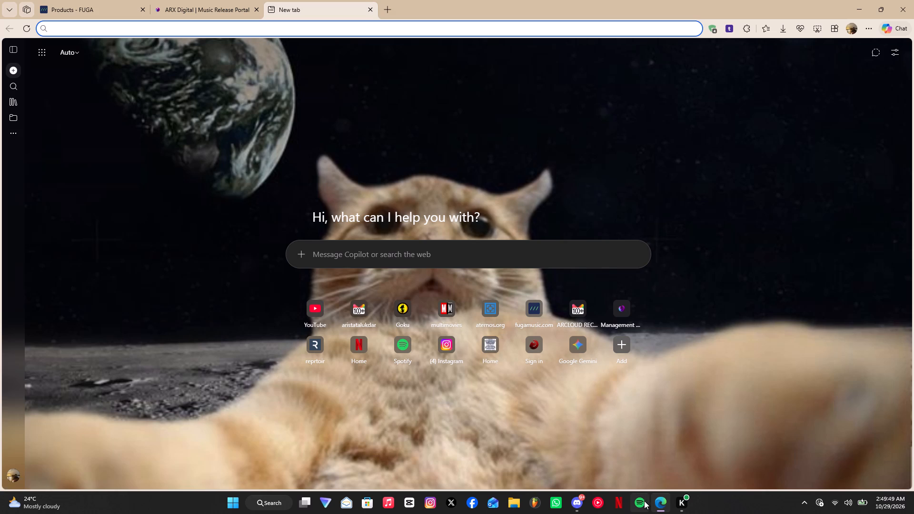
{"action": "left_click", "coordinate": [142, 0]}
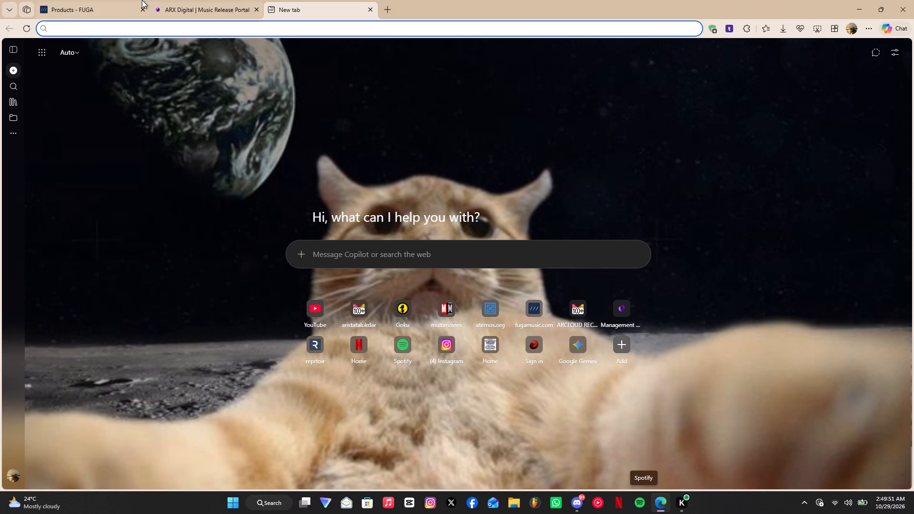
{"action": "scroll", "coordinate": [294, 268], "scroll_direction": "down", "scroll_amount": 3}
{"action": "scroll", "coordinate": [378, 281], "scroll_direction": "up", "scroll_amount": 11}
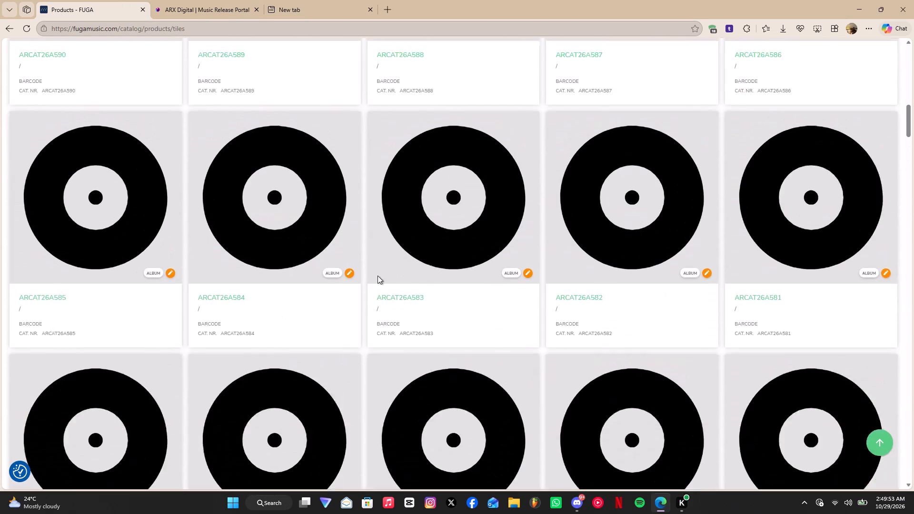
{"action": "scroll", "coordinate": [378, 276], "scroll_direction": "up", "scroll_amount": 1}
{"action": "scroll", "coordinate": [710, 192], "scroll_direction": "up", "scroll_amount": 3}
{"action": "left_click", "coordinate": [741, 154]}
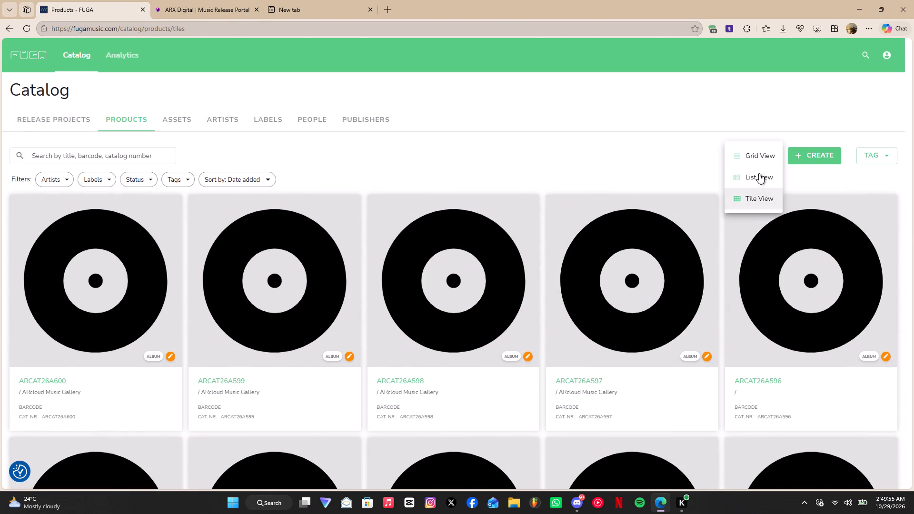
{"action": "left_click", "coordinate": [759, 155]}
Jump to products 501-525 in the catalog's product list.
{"action": "scroll", "coordinate": [677, 266], "scroll_direction": "down", "scroll_amount": 4}
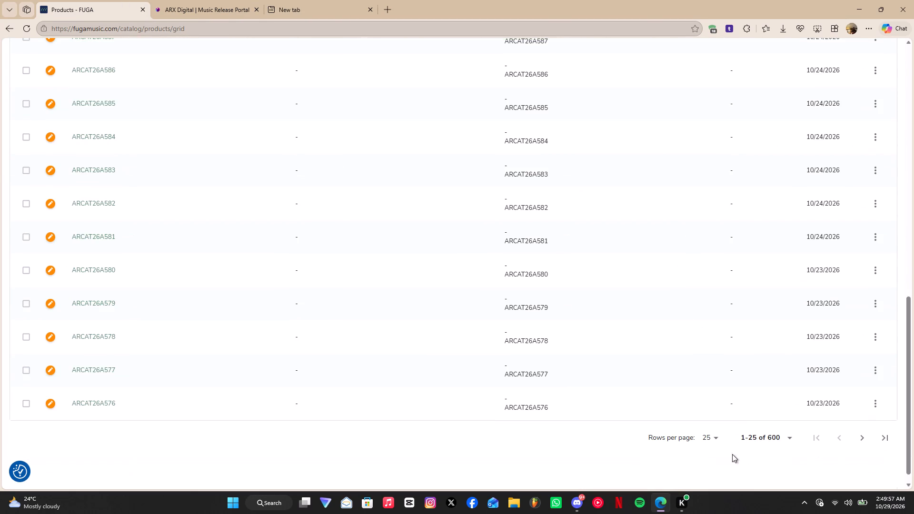
{"action": "left_click", "coordinate": [754, 440]}
{"action": "scroll", "coordinate": [754, 440], "scroll_direction": "down", "scroll_amount": 4}
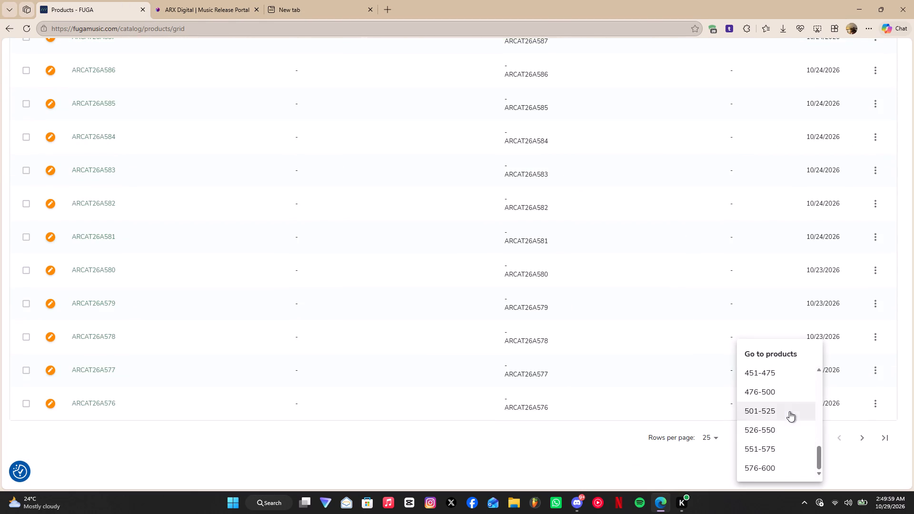
{"action": "left_click", "coordinate": [789, 411]}
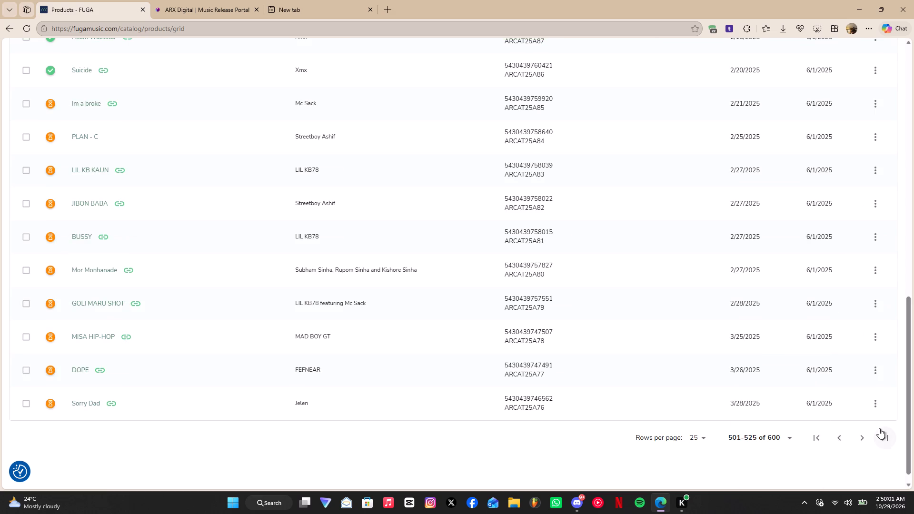
Page back through the product list from 501-525 to 301-325, examining the titles, artists, statuses and release dates.
{"action": "scroll", "coordinate": [879, 426], "scroll_direction": "up", "scroll_amount": 4}
{"action": "scroll", "coordinate": [879, 423], "scroll_direction": "down", "scroll_amount": 5}
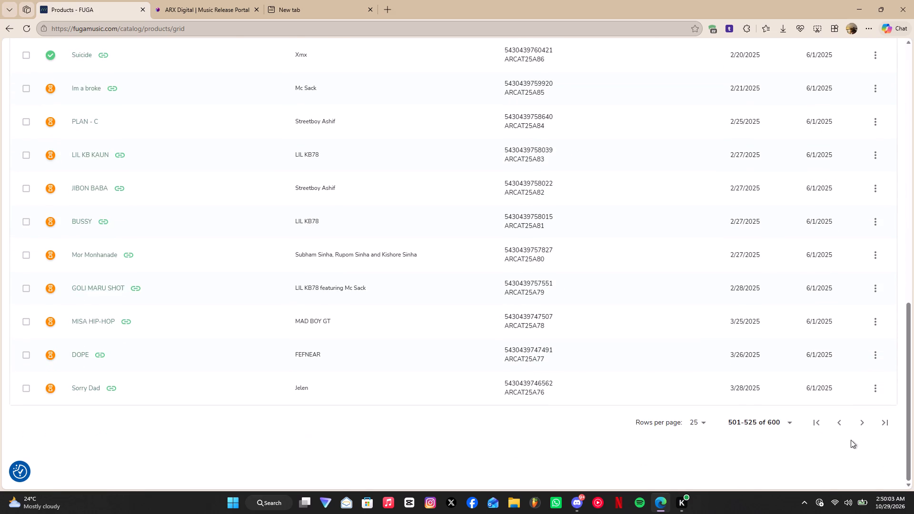
{"action": "left_click", "coordinate": [847, 421]}
{"action": "scroll", "coordinate": [846, 420], "scroll_direction": "up", "scroll_amount": 4}
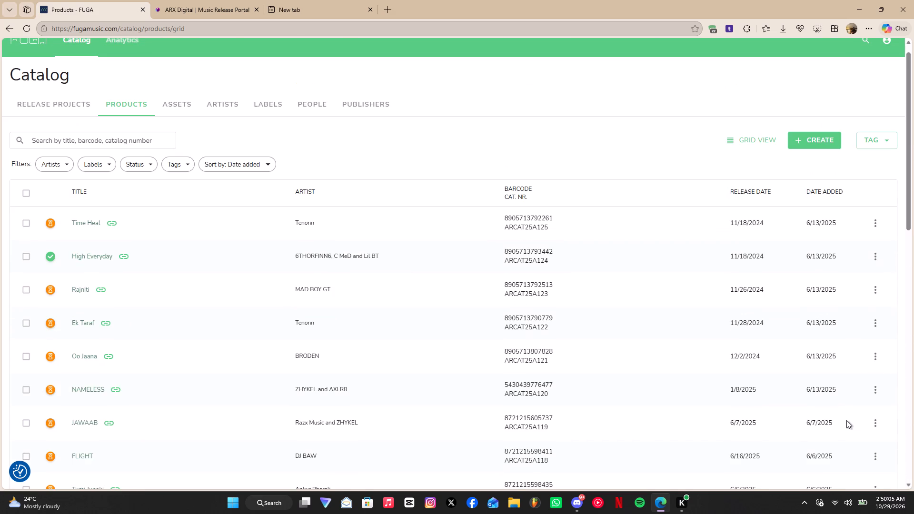
{"action": "scroll", "coordinate": [846, 420], "scroll_direction": "down", "scroll_amount": 4}
{"action": "left_click", "coordinate": [840, 419]}
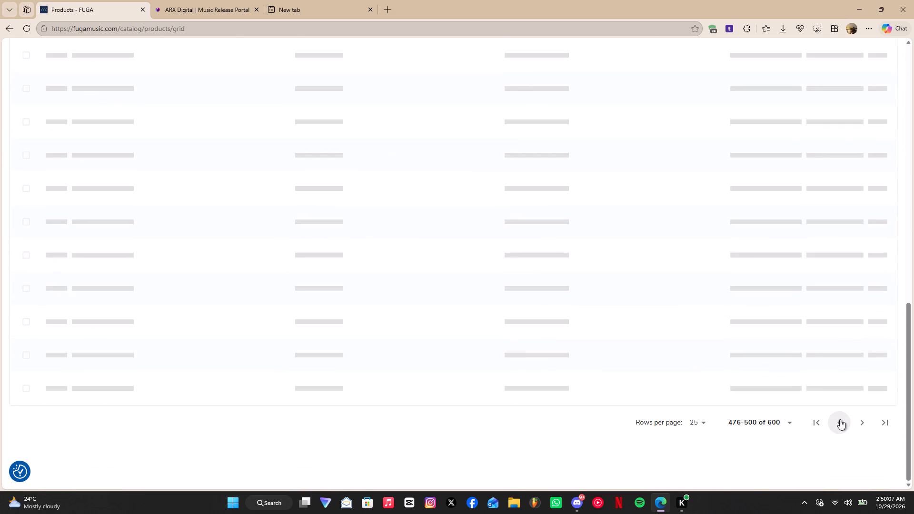
{"action": "left_click", "coordinate": [840, 419]}
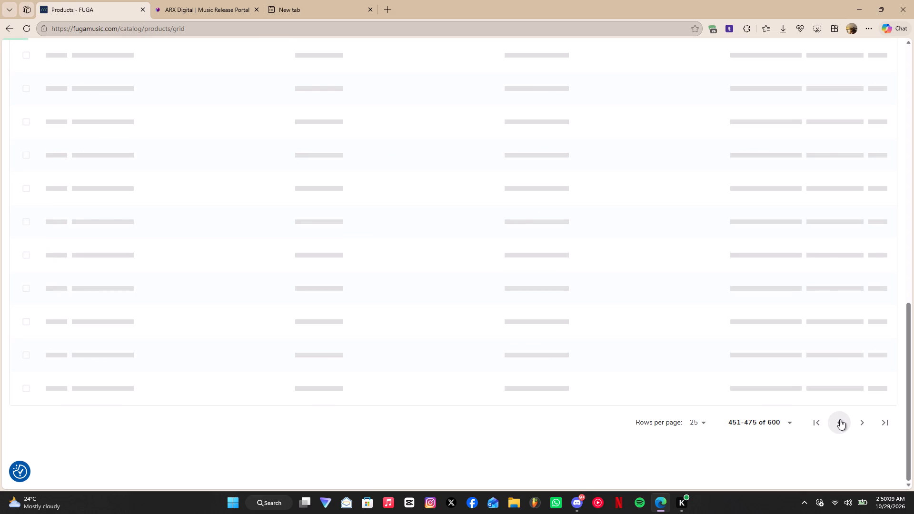
{"action": "left_click", "coordinate": [840, 419]}
{"action": "scroll", "coordinate": [840, 419], "scroll_direction": "up", "scroll_amount": 4}
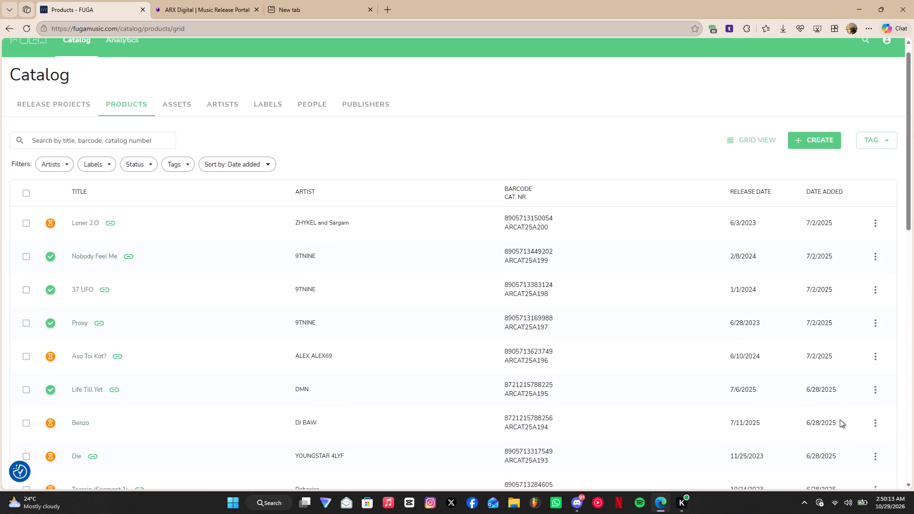
{"action": "scroll", "coordinate": [840, 419], "scroll_direction": "down", "scroll_amount": 4}
{"action": "left_click", "coordinate": [840, 419]}
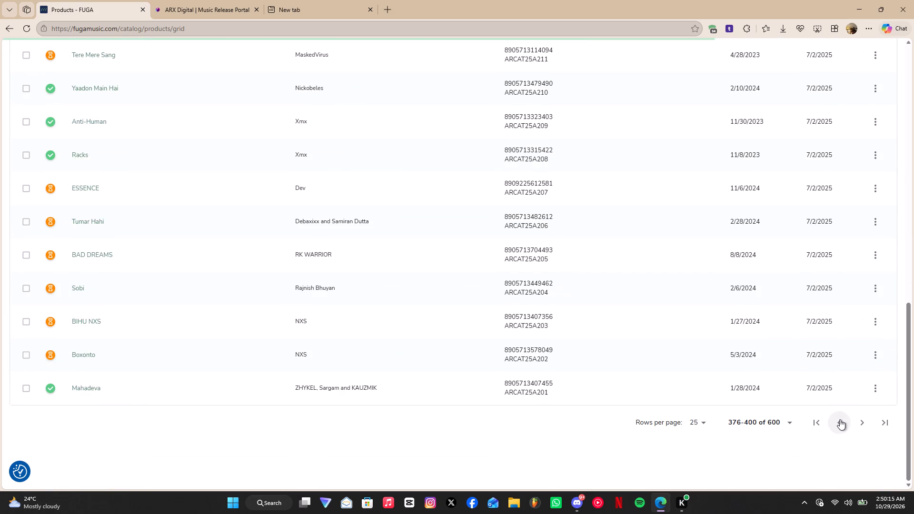
{"action": "left_click", "coordinate": [840, 419]}
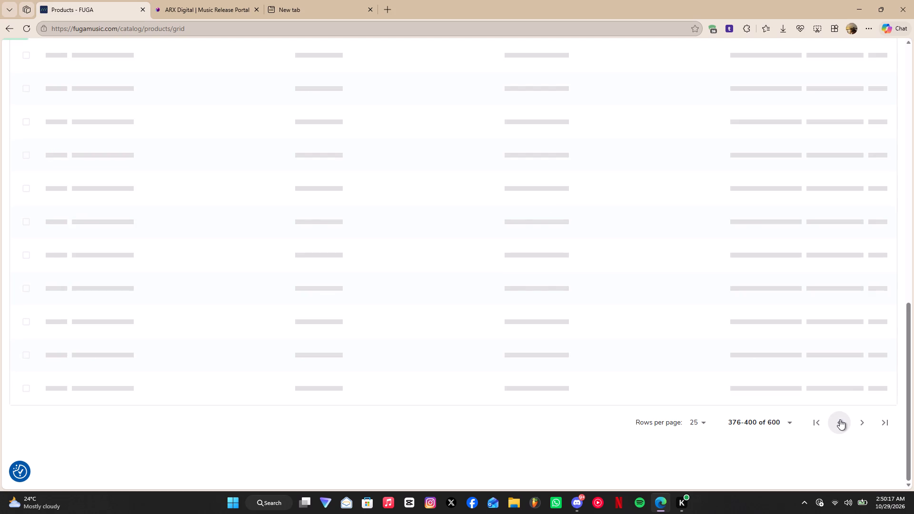
{"action": "scroll", "coordinate": [840, 419], "scroll_direction": "up", "scroll_amount": 5}
{"action": "scroll", "coordinate": [840, 419], "scroll_direction": "down", "scroll_amount": 5}
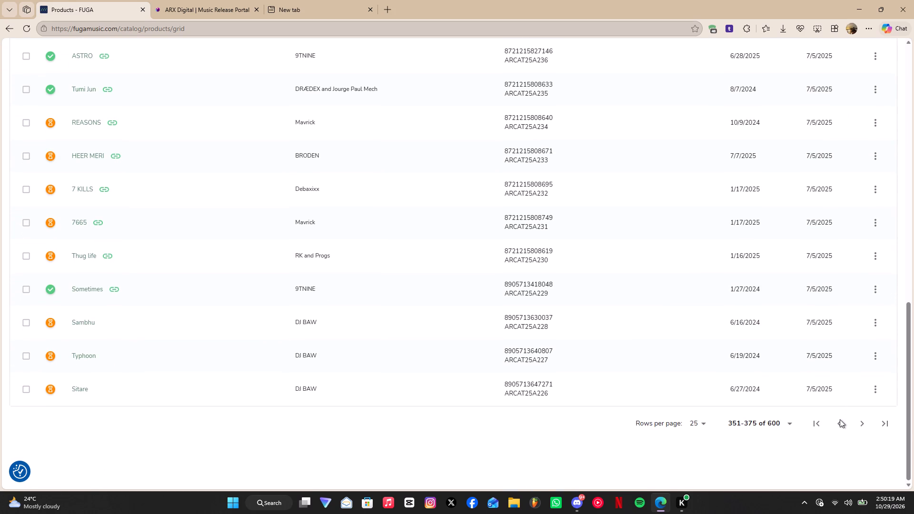
{"action": "left_click", "coordinate": [840, 419]}
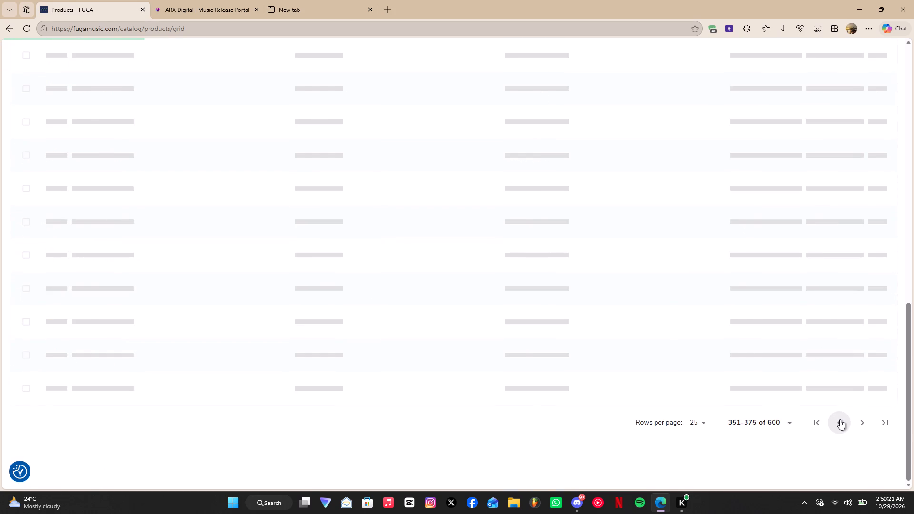
{"action": "scroll", "coordinate": [840, 419], "scroll_direction": "up", "scroll_amount": 4}
{"action": "scroll", "coordinate": [840, 419], "scroll_direction": "down", "scroll_amount": 4}
{"action": "left_click", "coordinate": [840, 419]}
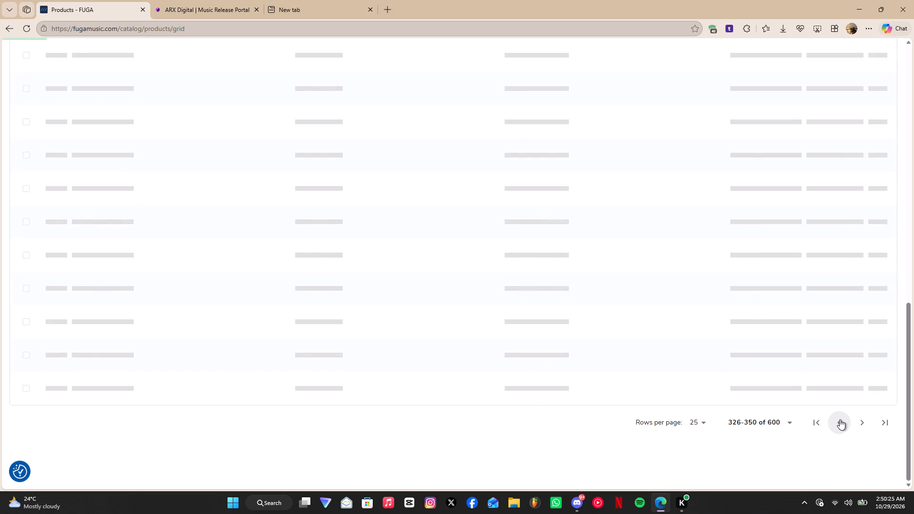
Examine products 301-325 and page forward to 351-375, checking their titles and delivery statuses.
{"action": "scroll", "coordinate": [844, 418], "scroll_direction": "up", "scroll_amount": 4}
{"action": "scroll", "coordinate": [844, 418], "scroll_direction": "down", "scroll_amount": 4}
{"action": "left_click", "coordinate": [870, 423]}
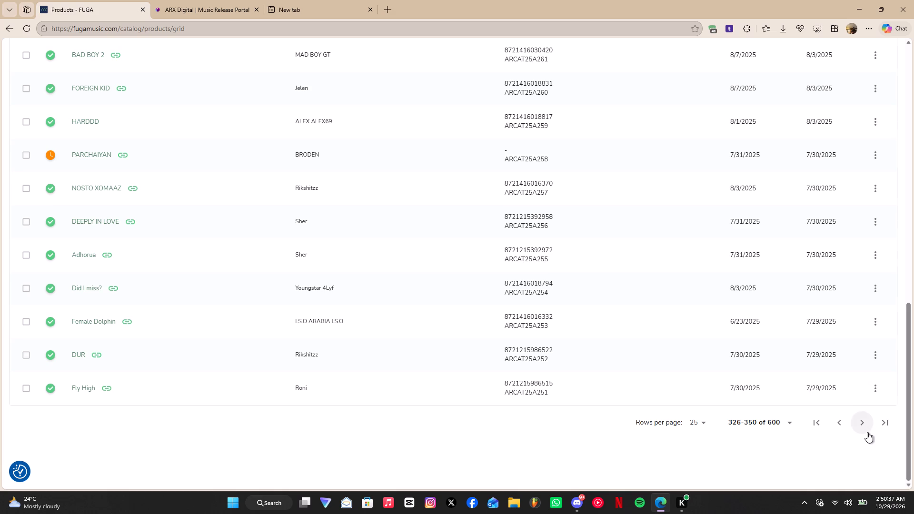
{"action": "left_click", "coordinate": [866, 429]}
{"action": "scroll", "coordinate": [863, 426], "scroll_direction": "up", "scroll_amount": 3}
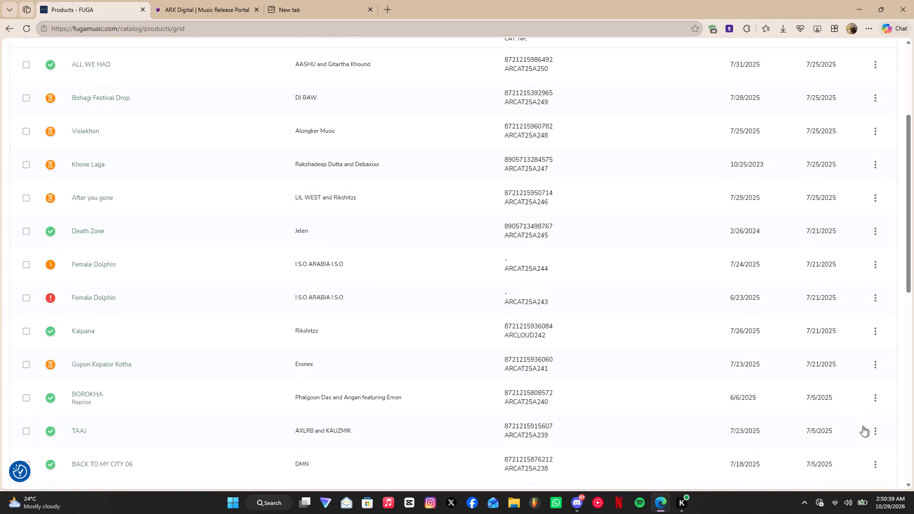
{"action": "scroll", "coordinate": [863, 426], "scroll_direction": "up", "scroll_amount": 1}
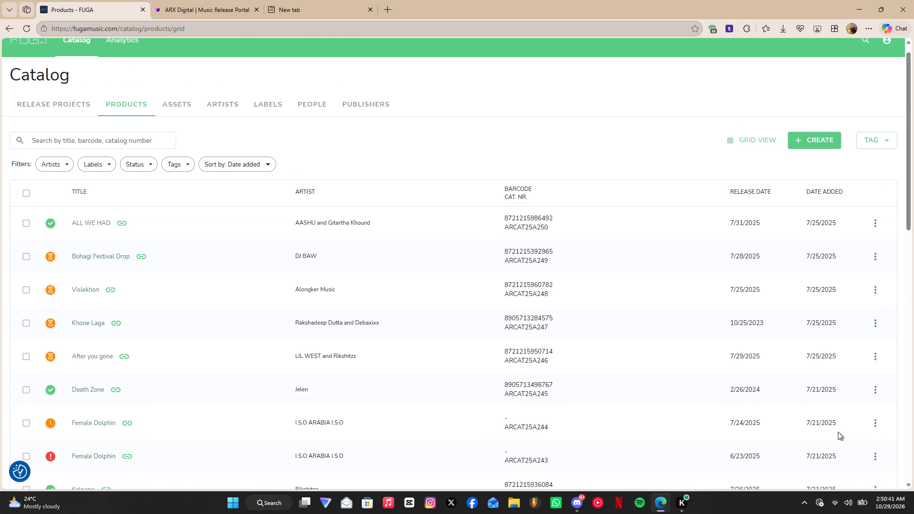
Open the product ALL WE HAD (ARCAT25A250) and unlock it for editing.
{"action": "left_click", "coordinate": [93, 219]}
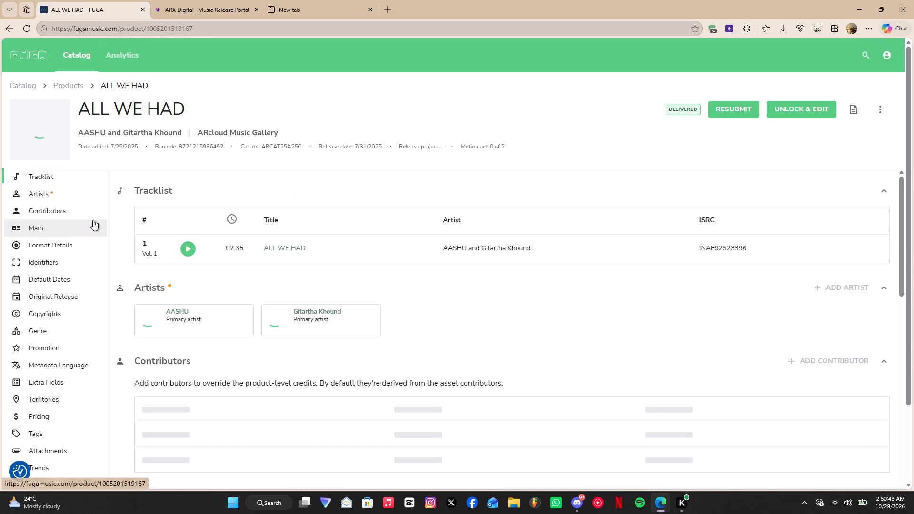
{"action": "left_click", "coordinate": [798, 111]}
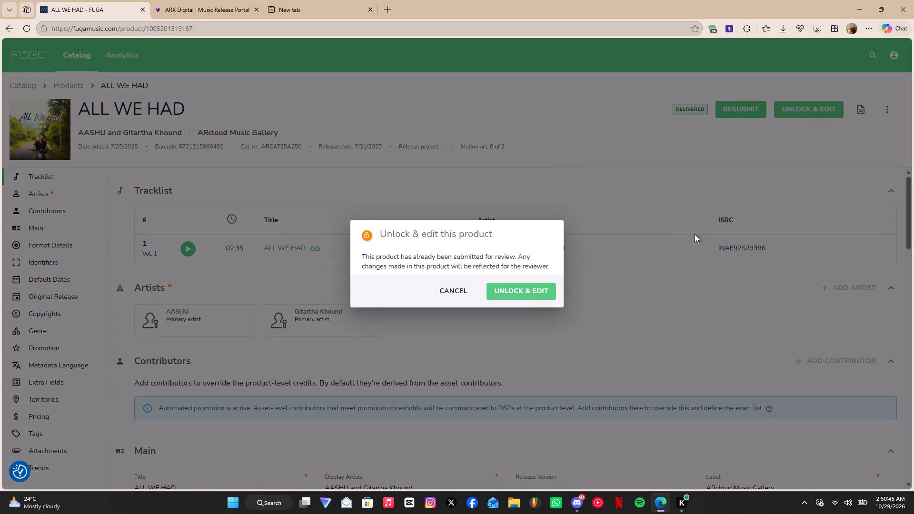
{"action": "left_click", "coordinate": [533, 289]}
Examine the ALL WE HAD product's metadata, from format, identifiers and dates to copyrights, language, territories and pricing.
{"action": "scroll", "coordinate": [648, 319], "scroll_direction": "down", "scroll_amount": 2}
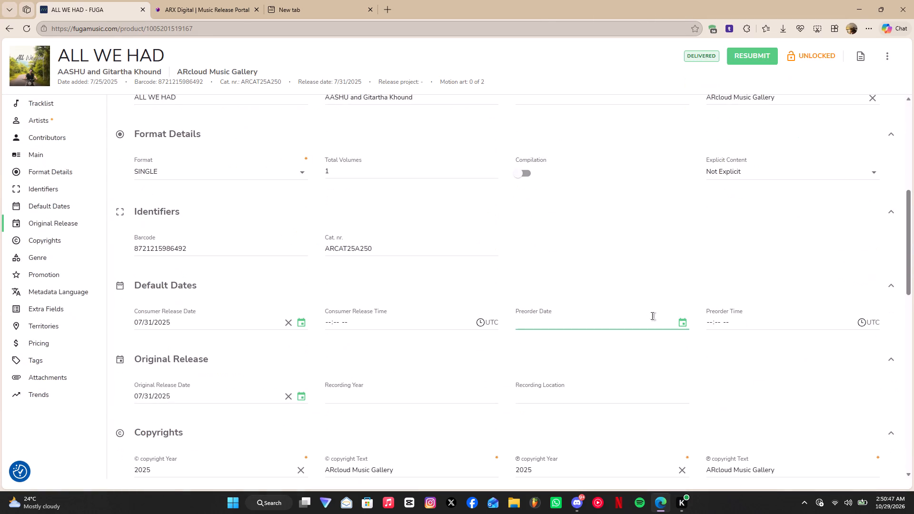
{"action": "scroll", "coordinate": [654, 313], "scroll_direction": "down", "scroll_amount": 3}
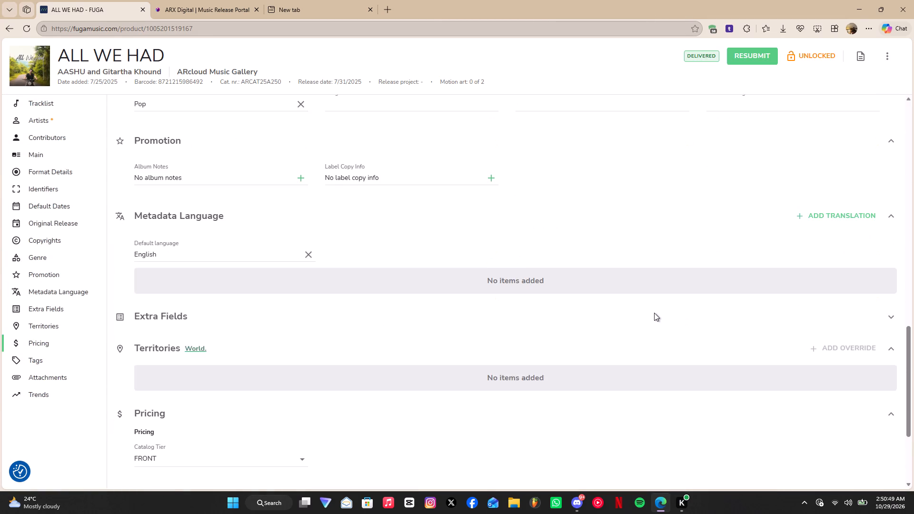
{"action": "scroll", "coordinate": [654, 313], "scroll_direction": "down", "scroll_amount": 1}
{"action": "scroll", "coordinate": [654, 313], "scroll_direction": "up", "scroll_amount": 1}
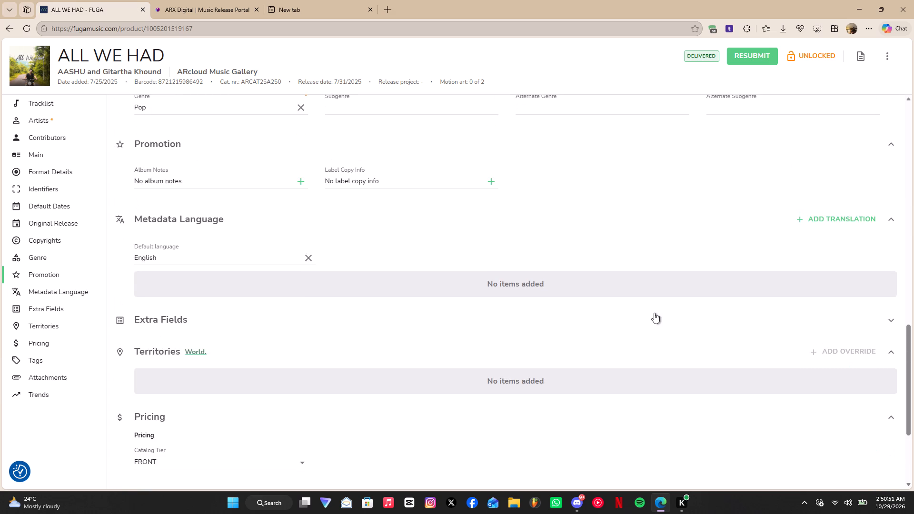
{"action": "scroll", "coordinate": [654, 313], "scroll_direction": "up", "scroll_amount": 3}
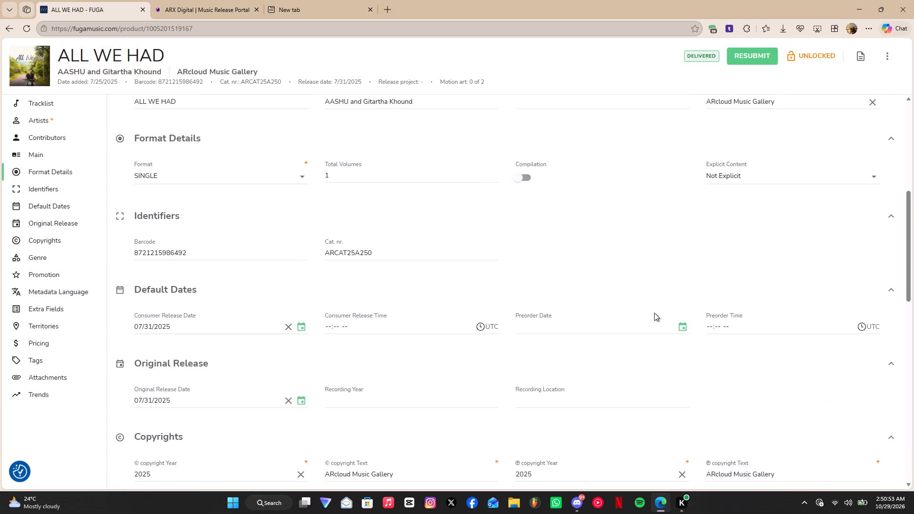
{"action": "scroll", "coordinate": [654, 313], "scroll_direction": "up", "scroll_amount": 2}
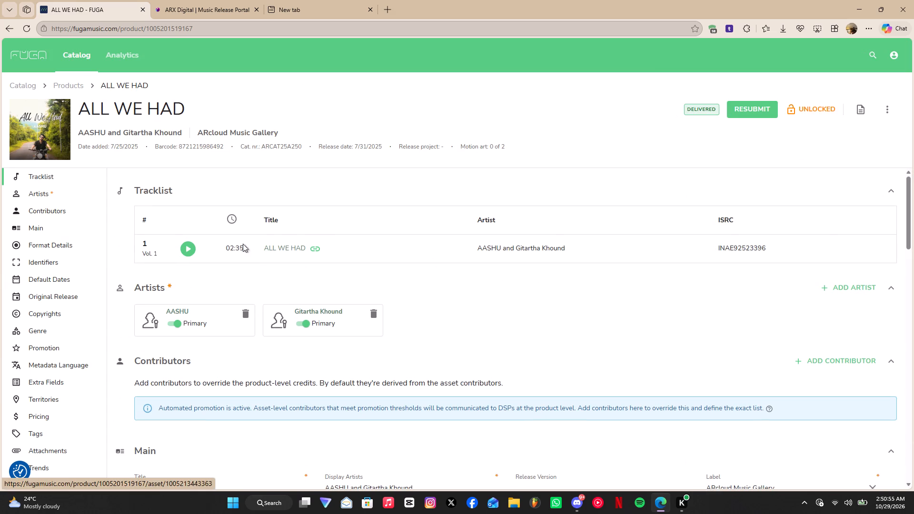
Open the ALL WE HAD track from the product's tracklist and unlock the asset for editing.
{"action": "left_click", "coordinate": [290, 251]}
{"action": "left_click", "coordinate": [295, 251]}
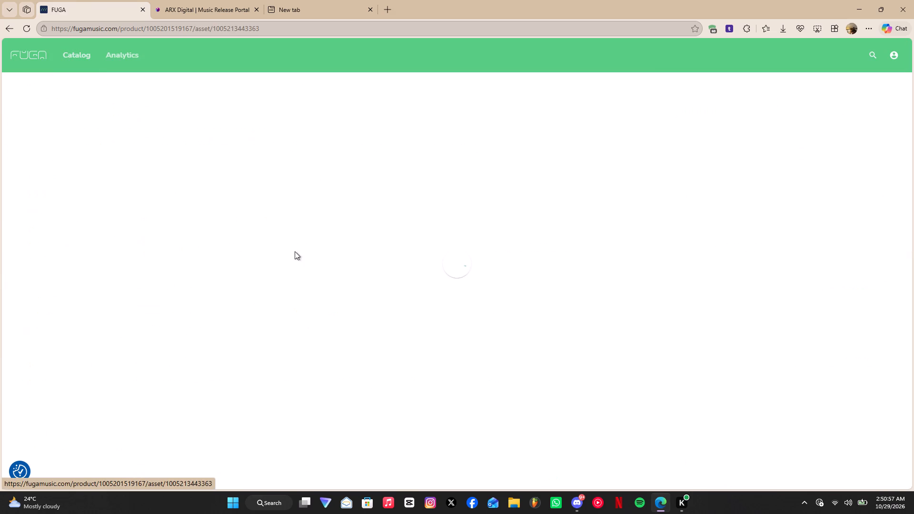
{"action": "left_click", "coordinate": [843, 146]}
{"action": "left_click", "coordinate": [538, 289]}
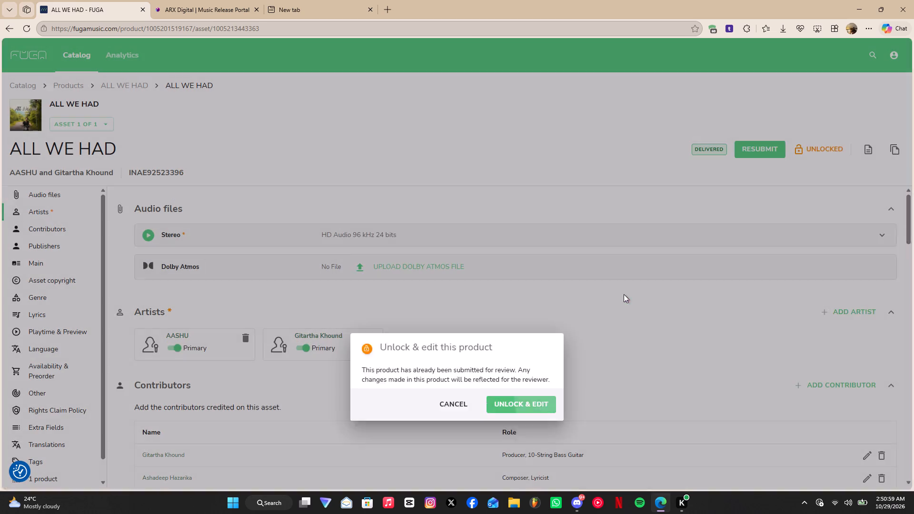
Copy the composer and lyricist's name from the track's Contributors list.
{"action": "scroll", "coordinate": [651, 303], "scroll_direction": "down", "scroll_amount": 1}
{"action": "left_click_drag", "start_coordinate": [212, 232], "coordinate": [140, 227]}
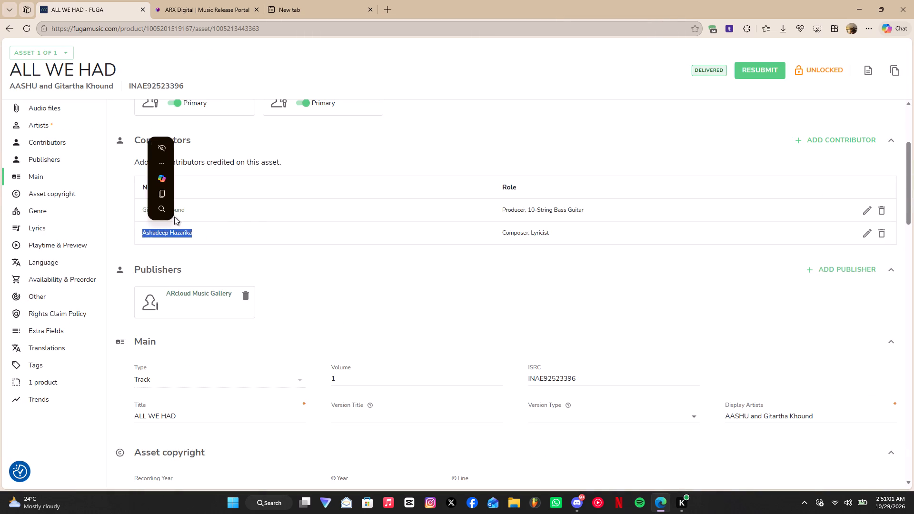
{"action": "left_click", "coordinate": [167, 190]}
Copy the Rights Holder Name "ARcloud Music Gallery, ARcloud Records" from the track's Other section.
{"action": "scroll", "coordinate": [328, 270], "scroll_direction": "down", "scroll_amount": 3}
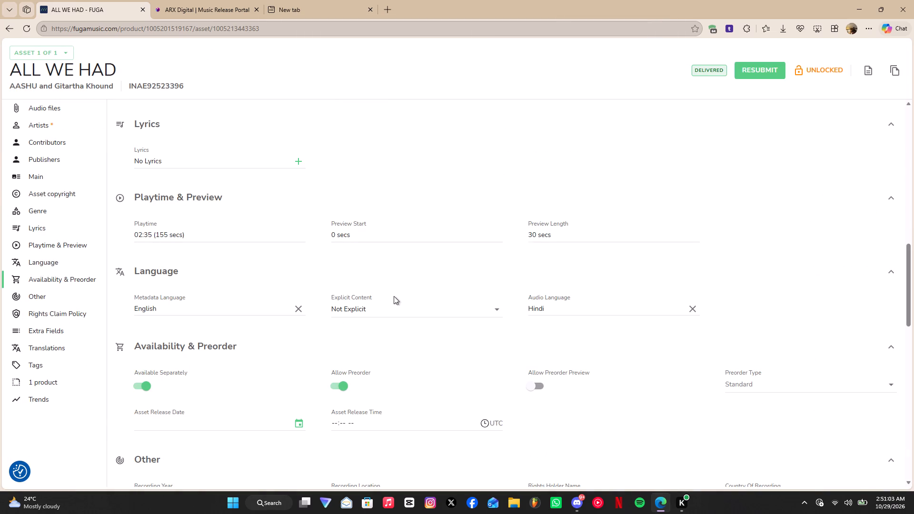
{"action": "scroll", "coordinate": [394, 296], "scroll_direction": "down", "scroll_amount": 1}
{"action": "scroll", "coordinate": [425, 327], "scroll_direction": "up", "scroll_amount": 2}
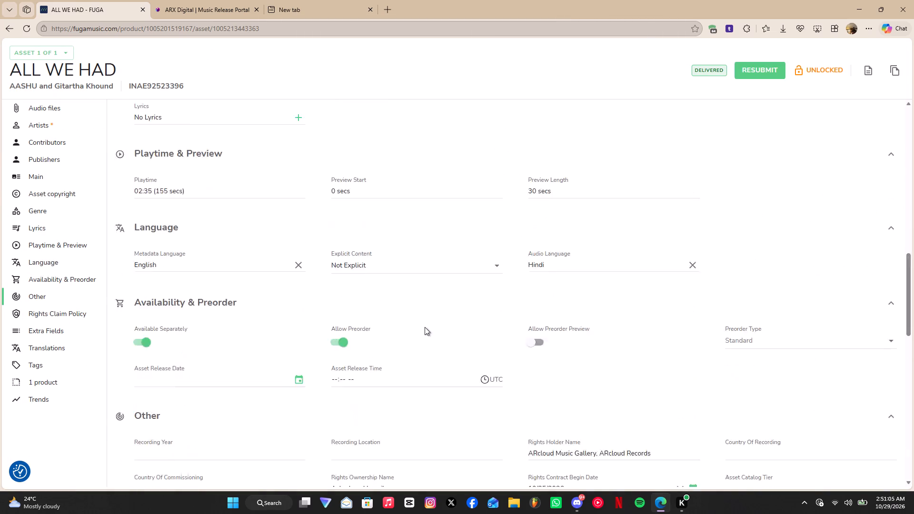
{"action": "scroll", "coordinate": [425, 327], "scroll_direction": "up", "scroll_amount": 2}
{"action": "scroll", "coordinate": [425, 327], "scroll_direction": "down", "scroll_amount": 3}
{"action": "scroll", "coordinate": [584, 288], "scroll_direction": "down", "scroll_amount": 1}
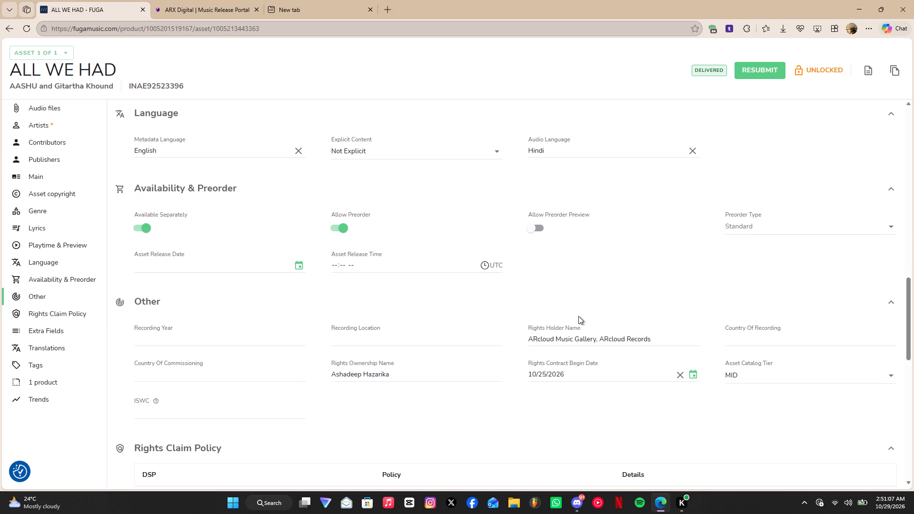
{"action": "triple_click", "coordinate": [578, 333]}
{"action": "double_click", "coordinate": [578, 333]}
{"action": "key", "text": "ctrl+c"}
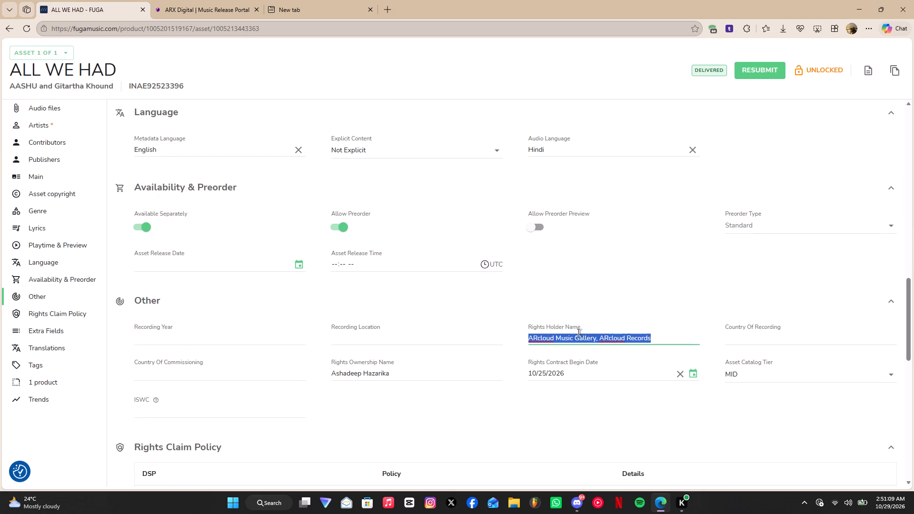
Close the ARX portal and paste the copied "ARcloud Music Gallery, ARcloud Records" into the blank tab's address bar as a reference.
{"action": "left_click", "coordinate": [258, 6]}
{"action": "left_click", "coordinate": [189, 0]}
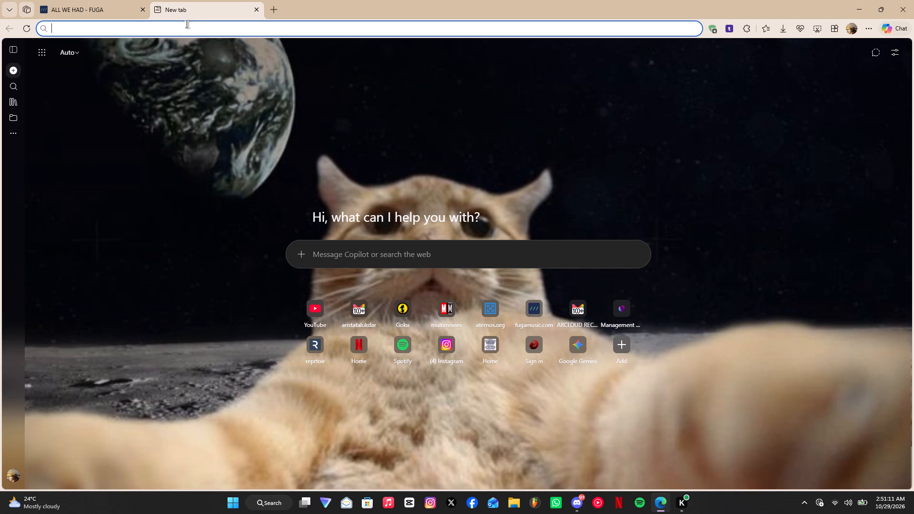
{"action": "key", "text": "ctrl+v"}
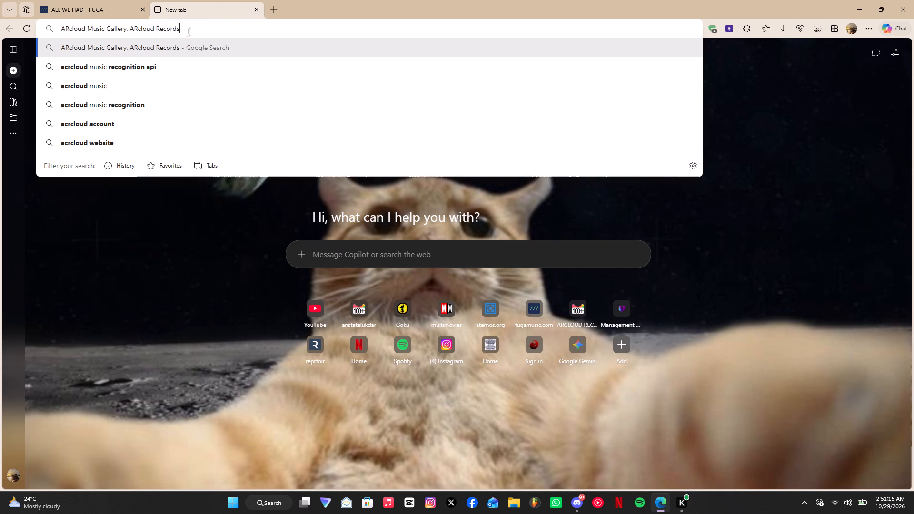
{"action": "key", "text": "ctrl+l"}
Return to the ALL WE HAD track in FUGA and resubmit the product for review without special instructions.
{"action": "left_click", "coordinate": [85, 0]}
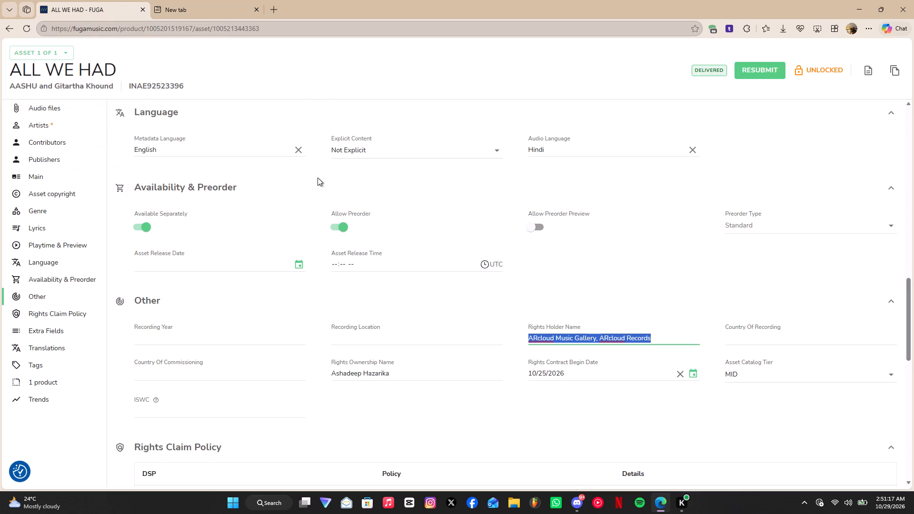
{"action": "scroll", "coordinate": [350, 236], "scroll_direction": "up", "scroll_amount": 6}
{"action": "left_click", "coordinate": [741, 151]}
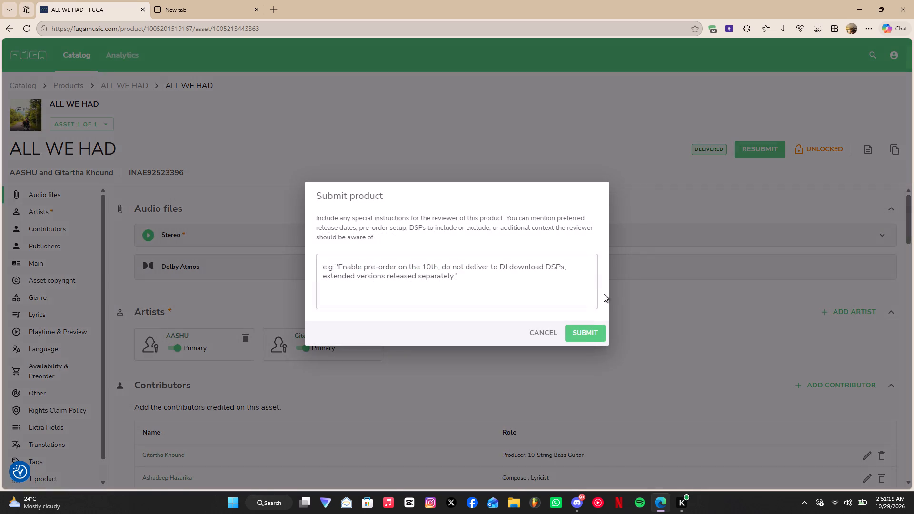
{"action": "left_click", "coordinate": [589, 338]}
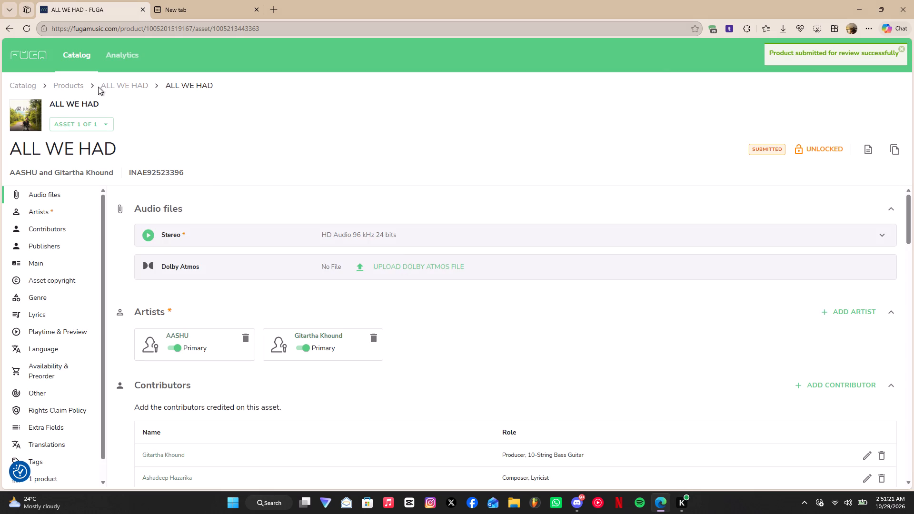
Open the Fly High product by Roni from the previous page of the products catalog and unlock it for editing.
{"action": "left_click", "coordinate": [80, 86]}
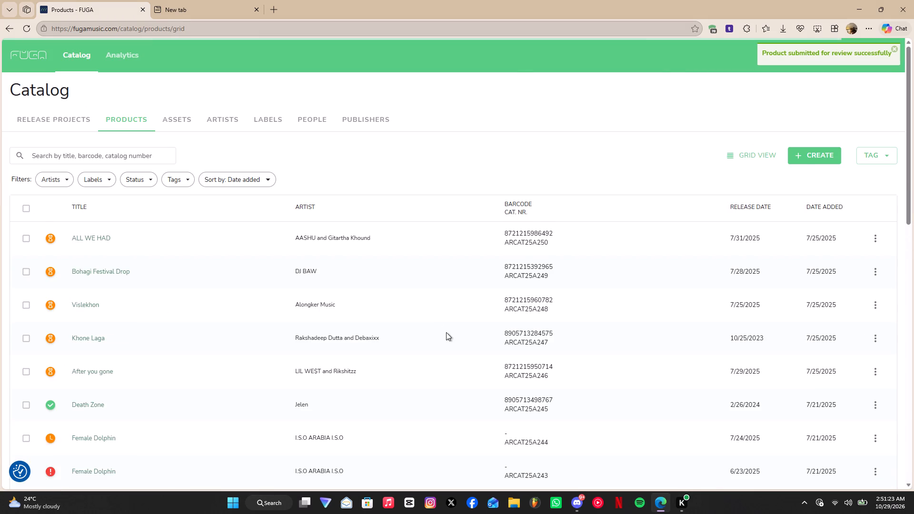
{"action": "scroll", "coordinate": [446, 332], "scroll_direction": "down", "scroll_amount": 6}
{"action": "left_click", "coordinate": [839, 425]}
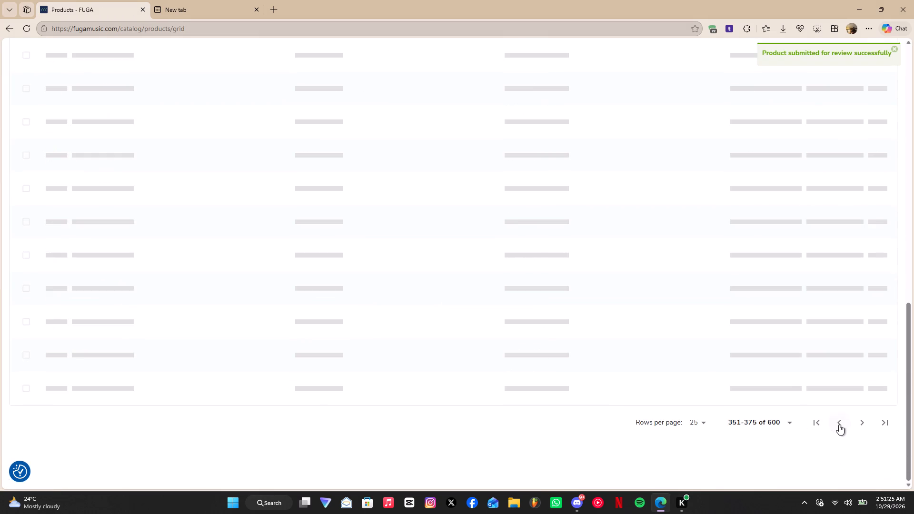
{"action": "left_click", "coordinate": [84, 389]}
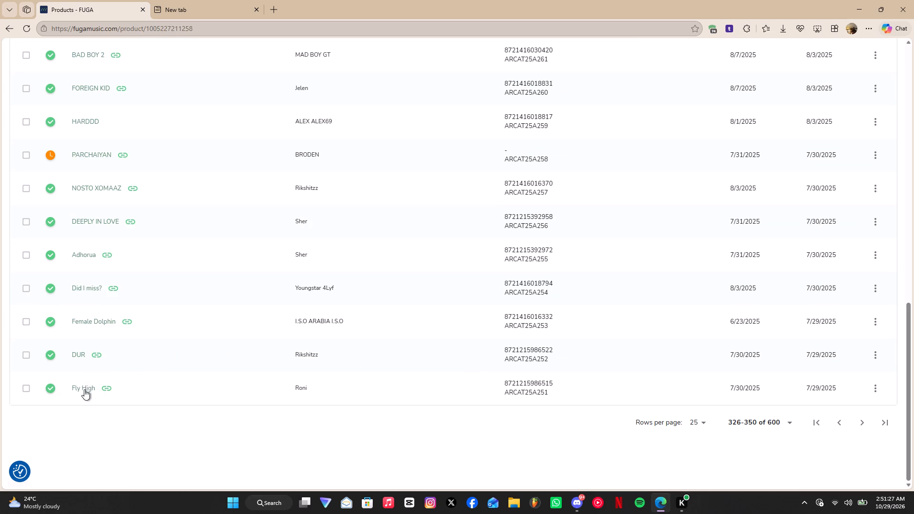
{"action": "left_click", "coordinate": [803, 108]}
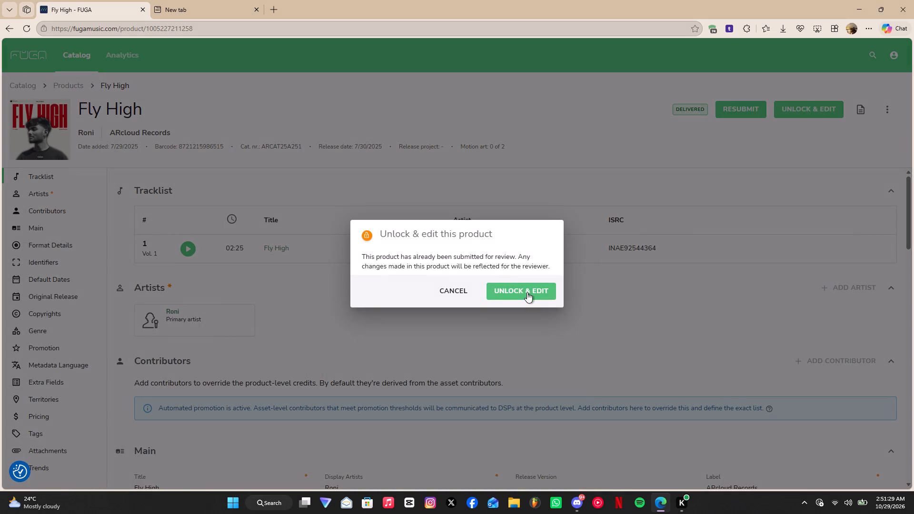
{"action": "left_click", "coordinate": [526, 290]}
Change the Fly High product's label to ARcloud Music Gallery.
{"action": "scroll", "coordinate": [679, 354], "scroll_direction": "down", "scroll_amount": 1}
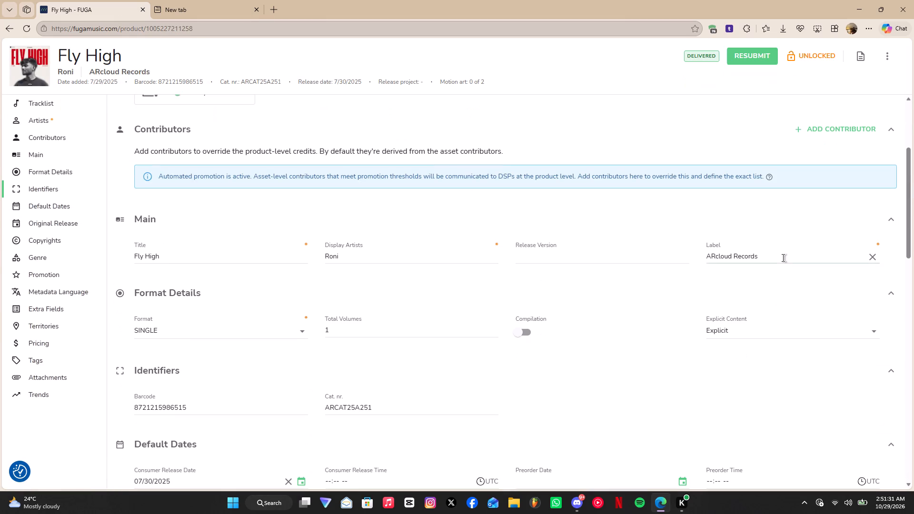
{"action": "left_click", "coordinate": [783, 258]}
{"action": "scroll", "coordinate": [783, 327], "scroll_direction": "down", "scroll_amount": 3}
{"action": "left_click", "coordinate": [786, 382]}
Copy only "ARcloud Music Gallery" from the stored reference text, paste it into another new tab, and move that tab ahead of the first.
{"action": "scroll", "coordinate": [786, 382], "scroll_direction": "down", "scroll_amount": 1}
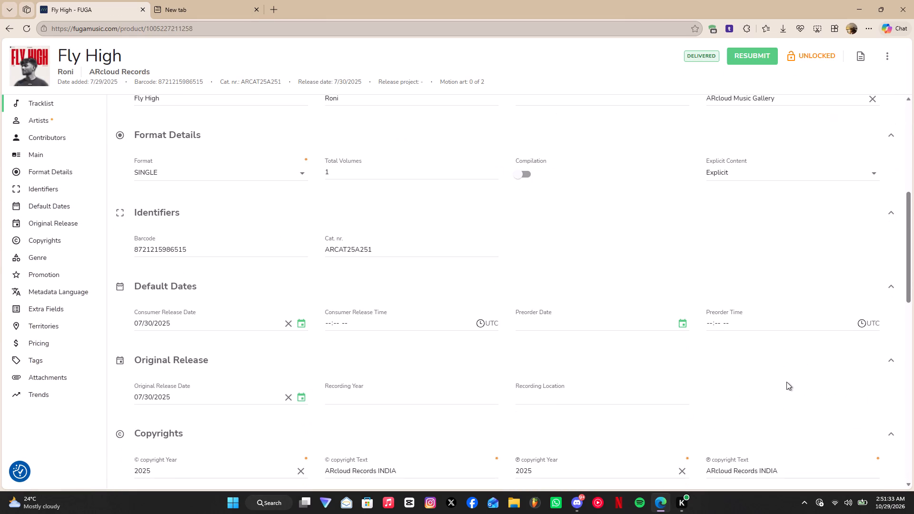
{"action": "scroll", "coordinate": [786, 382], "scroll_direction": "down", "scroll_amount": 1}
{"action": "left_click", "coordinate": [216, 0]}
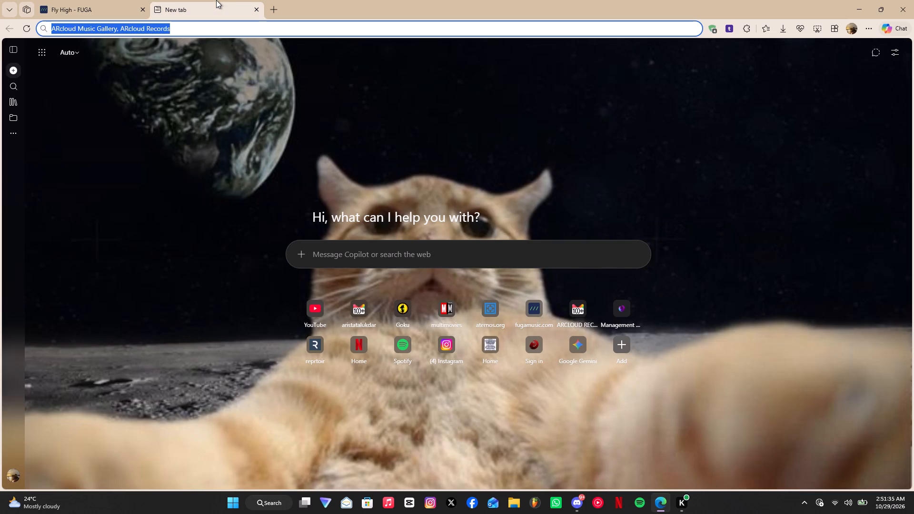
{"action": "left_click", "coordinate": [105, 25]}
{"action": "left_click_drag", "start_coordinate": [117, 27], "coordinate": [85, 18]}
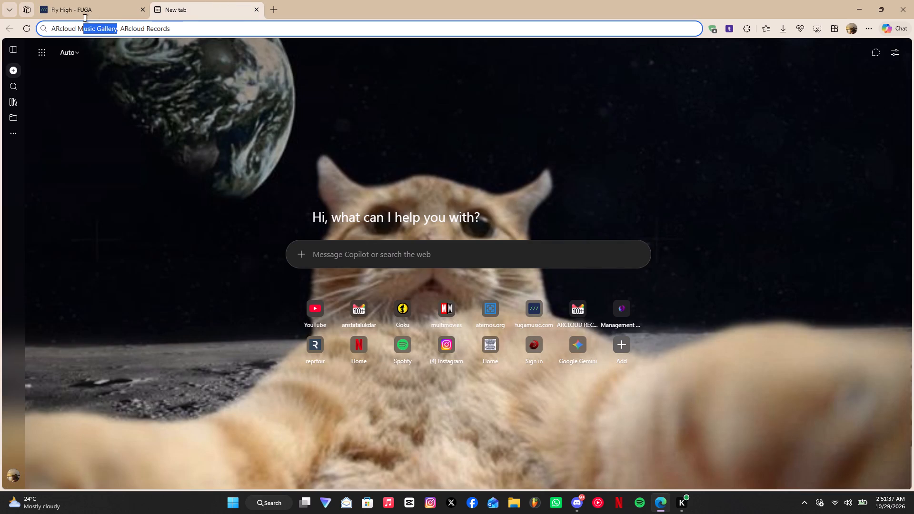
{"action": "left_click_drag", "start_coordinate": [85, 18], "coordinate": [52, 22]}
{"action": "key", "text": "ctrl+c"}
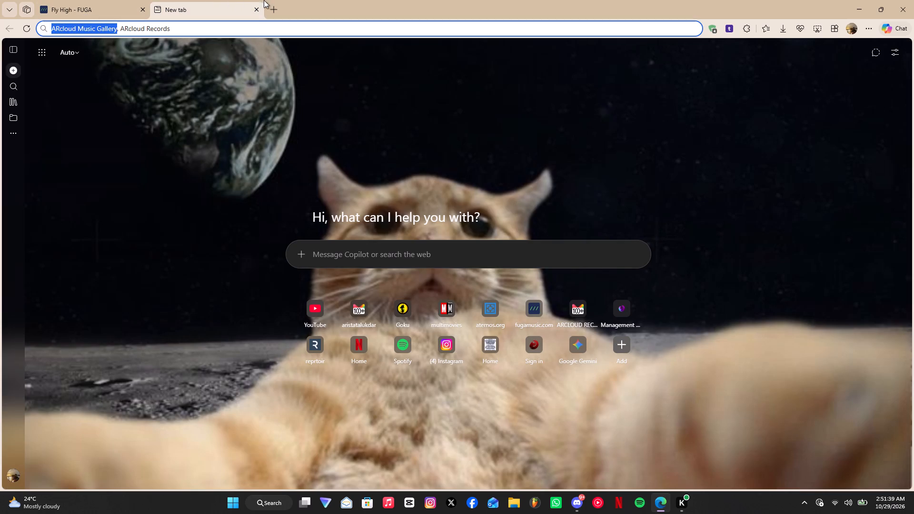
{"action": "left_click", "coordinate": [278, 0]}
{"action": "key", "text": "ctrl+v"}
{"action": "key", "text": "ctrl+l"}
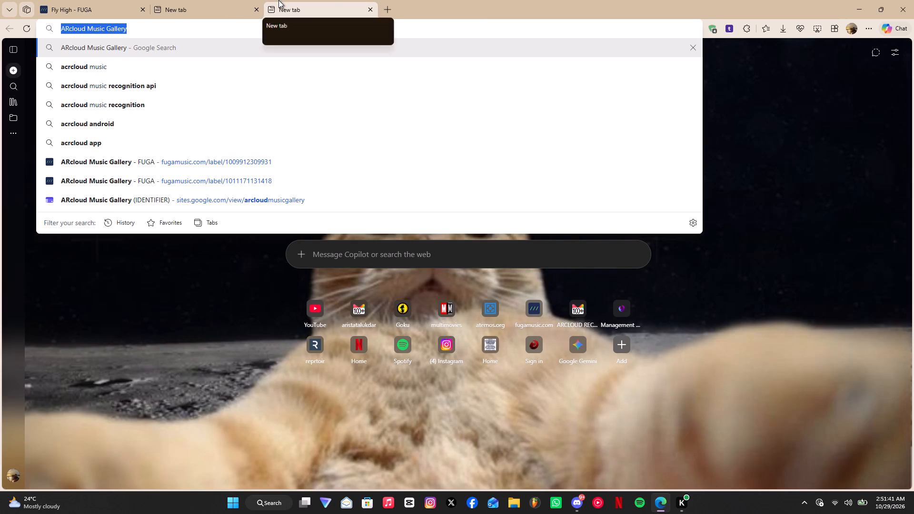
{"action": "left_click_drag", "start_coordinate": [278, 0], "coordinate": [175, 0]}
Replace both the © and ℗ copyright texts of the Fly High product with "ARcloud Music Gallery".
{"action": "left_click", "coordinate": [92, 0]}
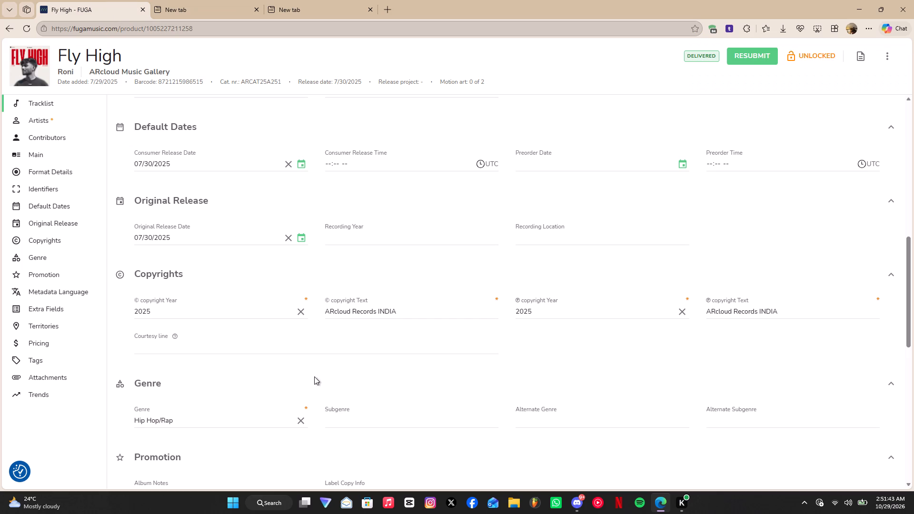
{"action": "triple_click", "coordinate": [394, 308]}
{"action": "key", "text": "ctrl+v"}
{"action": "triple_click", "coordinate": [756, 312]}
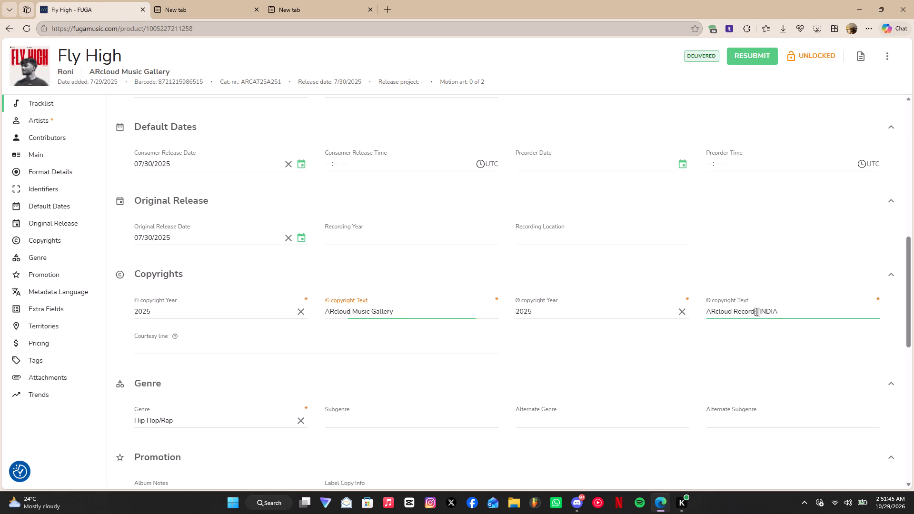
{"action": "key", "text": "ctrl+v"}
{"action": "left_click", "coordinate": [738, 289]}
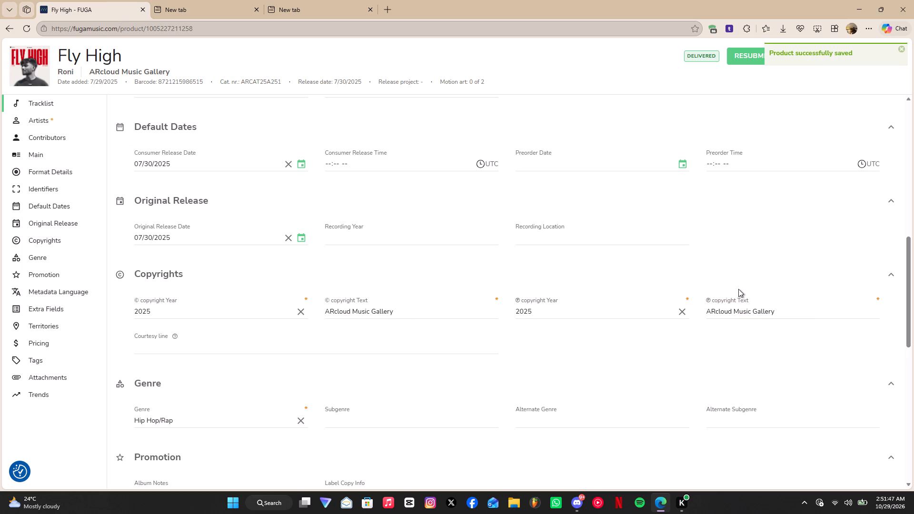
Switch the FUGA account's save options to "Manual save (recommended)" and apply the setting.
{"action": "left_click", "coordinate": [897, 52]}
{"action": "scroll", "coordinate": [801, 321], "scroll_direction": "up", "scroll_amount": 5}
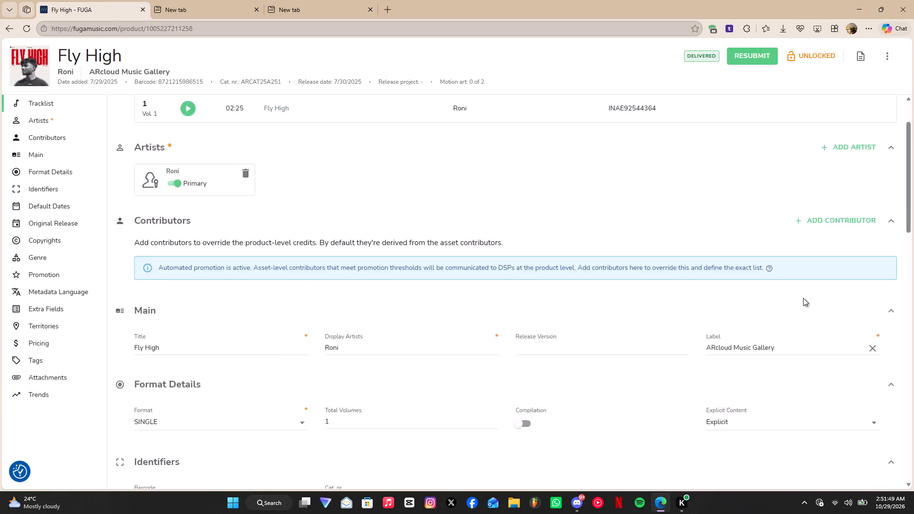
{"action": "scroll", "coordinate": [803, 298], "scroll_direction": "up", "scroll_amount": 1}
{"action": "left_click", "coordinate": [893, 54]}
{"action": "left_click", "coordinate": [863, 105]}
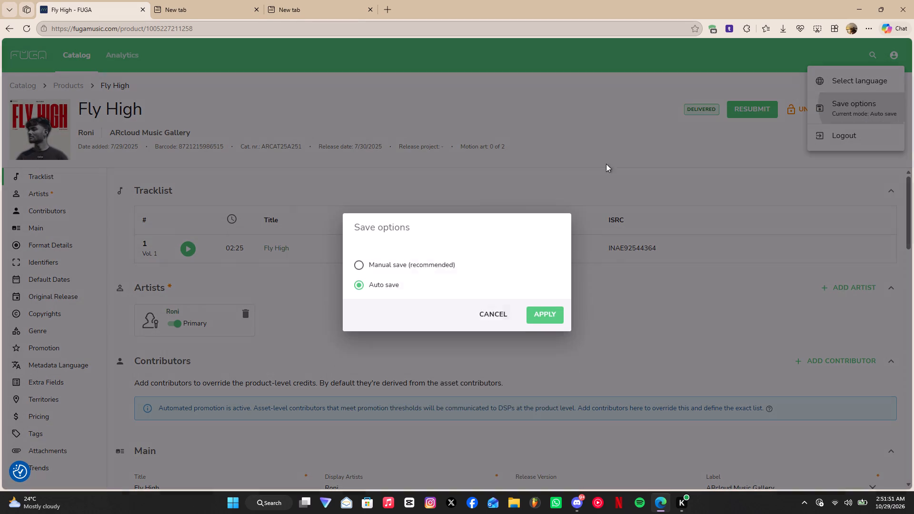
{"action": "left_click", "coordinate": [424, 258]}
{"action": "left_click", "coordinate": [543, 313]}
Open the Fly High track from the product's tracklist and unlock the asset for editing.
{"action": "scroll", "coordinate": [766, 313], "scroll_direction": "down", "scroll_amount": 3}
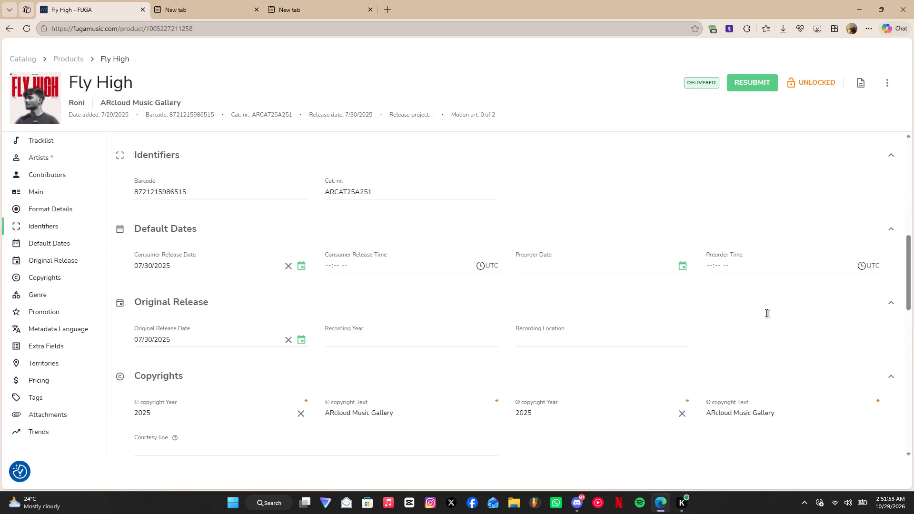
{"action": "scroll", "coordinate": [767, 311], "scroll_direction": "up", "scroll_amount": 2}
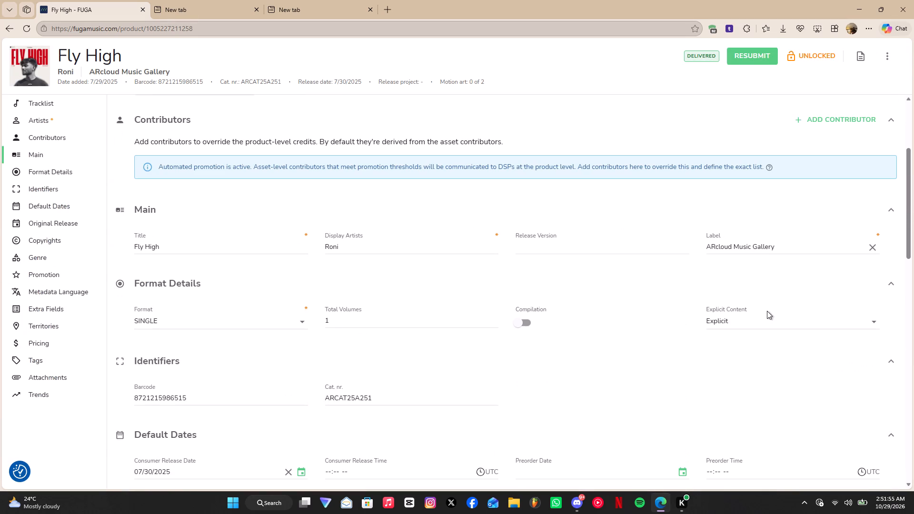
{"action": "scroll", "coordinate": [767, 311], "scroll_direction": "up", "scroll_amount": 3}
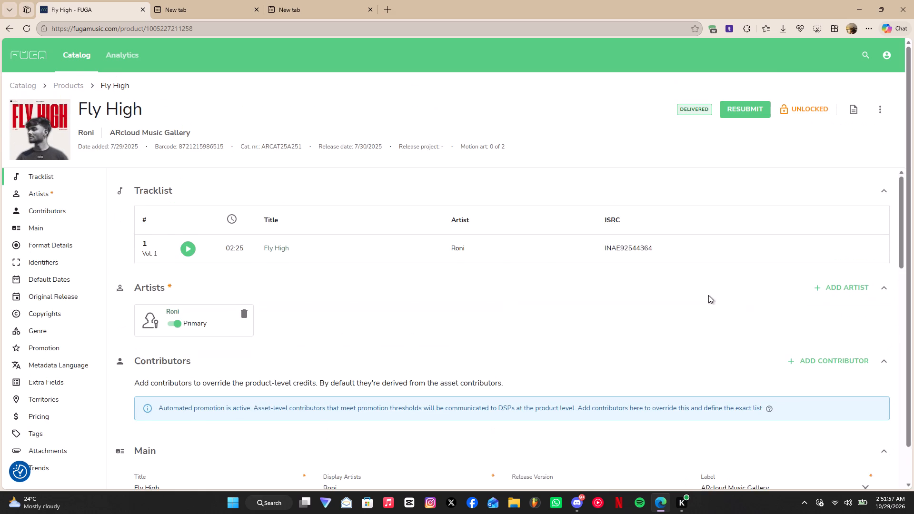
{"action": "left_click", "coordinate": [271, 247]}
{"action": "left_click", "coordinate": [845, 148]}
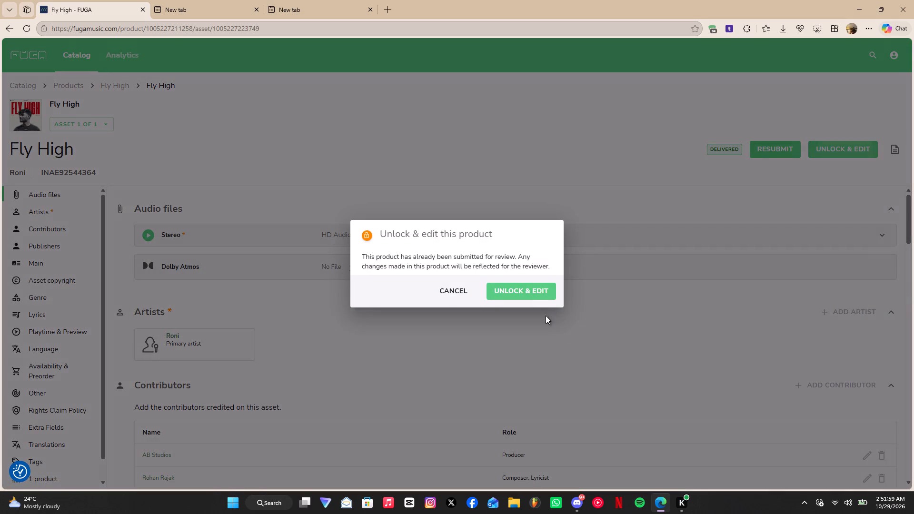
{"action": "left_click", "coordinate": [531, 296]}
Copy the full stored reference text and set the track's Rights Holder Name to "ARcloud Music Gallery, ARcloud Records".
{"action": "scroll", "coordinate": [532, 284], "scroll_direction": "down", "scroll_amount": 3}
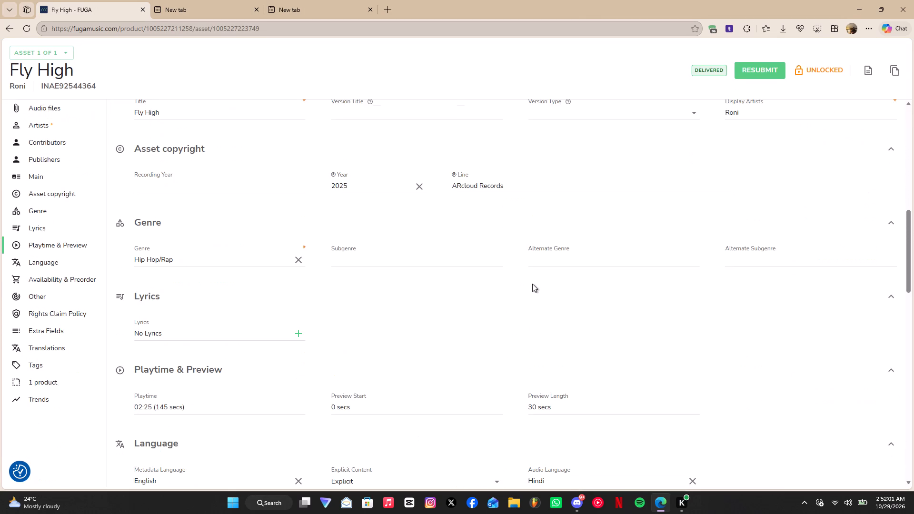
{"action": "scroll", "coordinate": [521, 282], "scroll_direction": "down", "scroll_amount": 2}
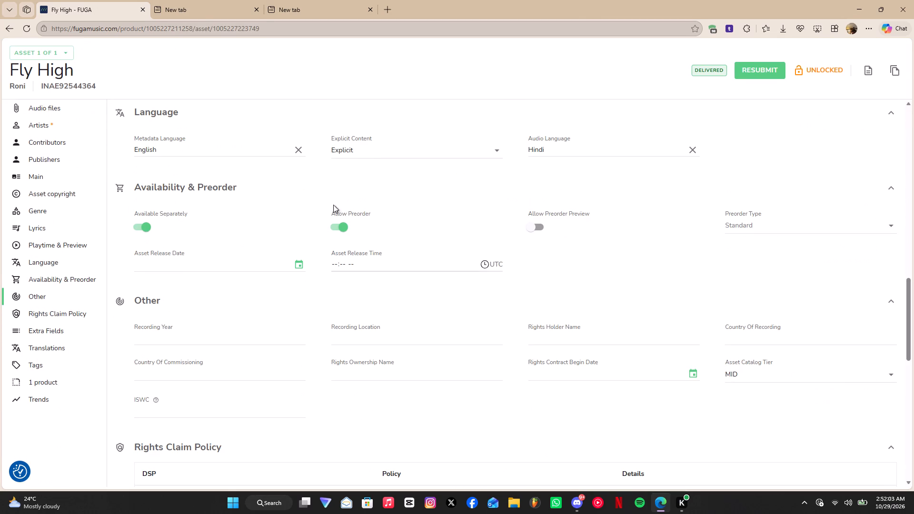
{"action": "left_click", "coordinate": [197, 0]}
{"action": "left_click", "coordinate": [374, 0]}
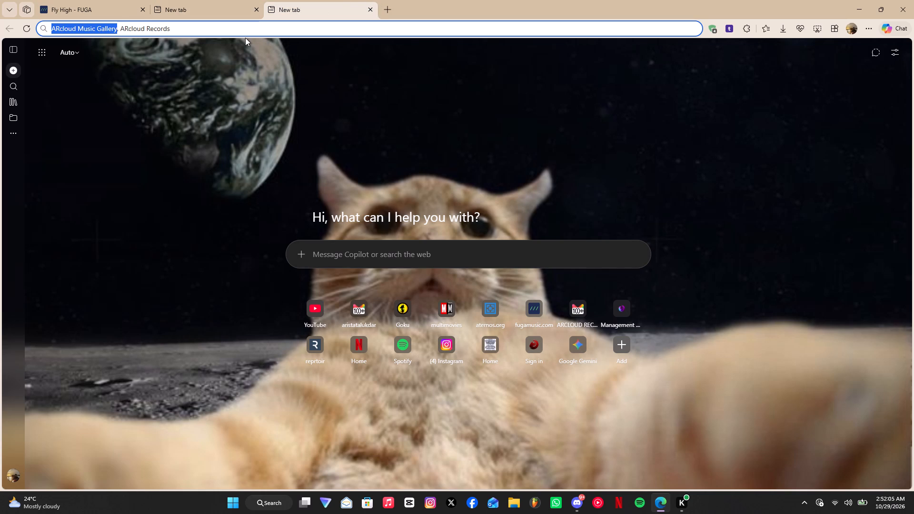
{"action": "triple_click", "coordinate": [247, 29]}
{"action": "key", "text": "ctrl+c"}
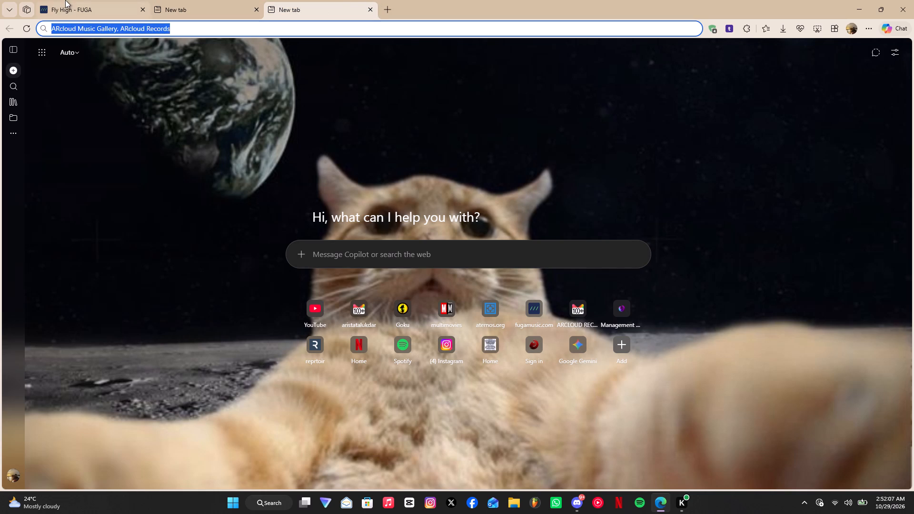
{"action": "left_click", "coordinate": [65, 0]}
{"action": "left_click", "coordinate": [579, 335]}
{"action": "key", "text": "ctrl+v"}
{"action": "left_click", "coordinate": [649, 277]}
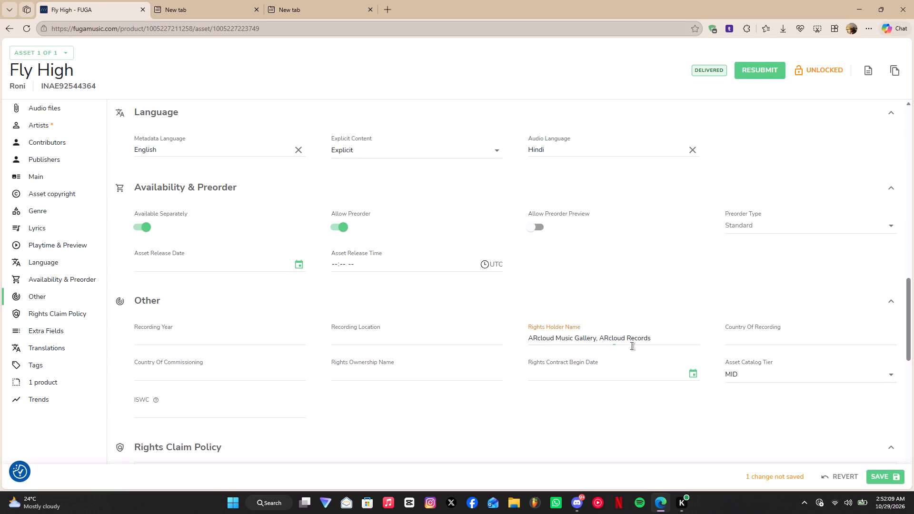
Copy the composer and lyricist's name from the track's Contributors list into the Rights Ownership Name.
{"action": "scroll", "coordinate": [626, 358], "scroll_direction": "up", "scroll_amount": 5}
{"action": "scroll", "coordinate": [353, 317], "scroll_direction": "down", "scroll_amount": 1}
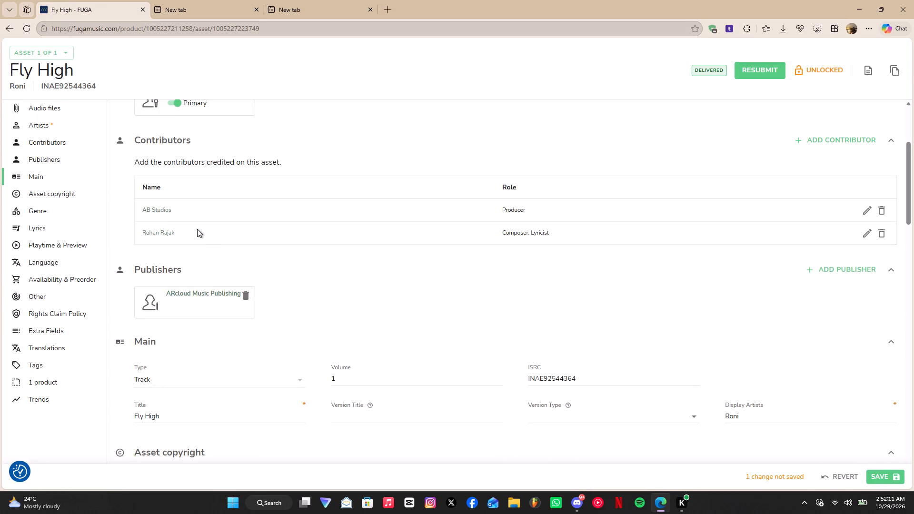
{"action": "left_click_drag", "start_coordinate": [189, 231], "coordinate": [155, 231]}
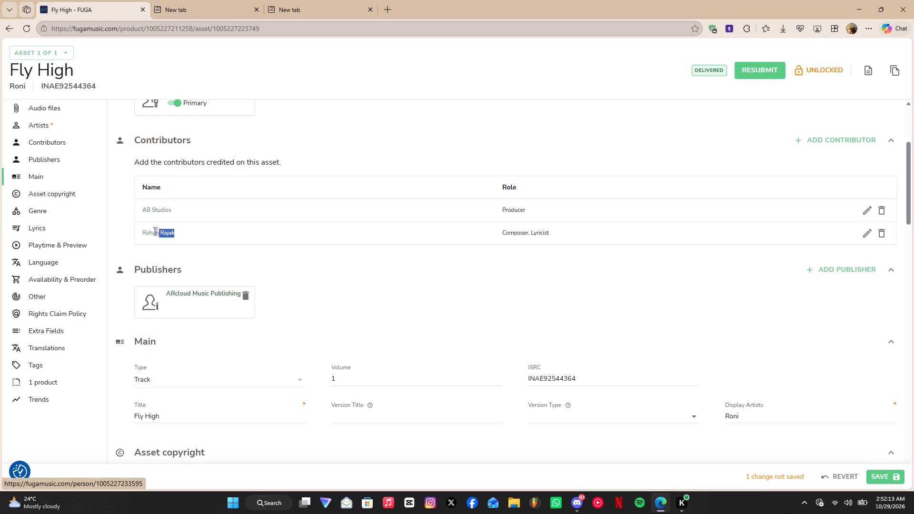
{"action": "left_click_drag", "start_coordinate": [155, 231], "coordinate": [141, 230]}
{"action": "left_click", "coordinate": [161, 198]}
{"action": "scroll", "coordinate": [431, 350], "scroll_direction": "down", "scroll_amount": 4}
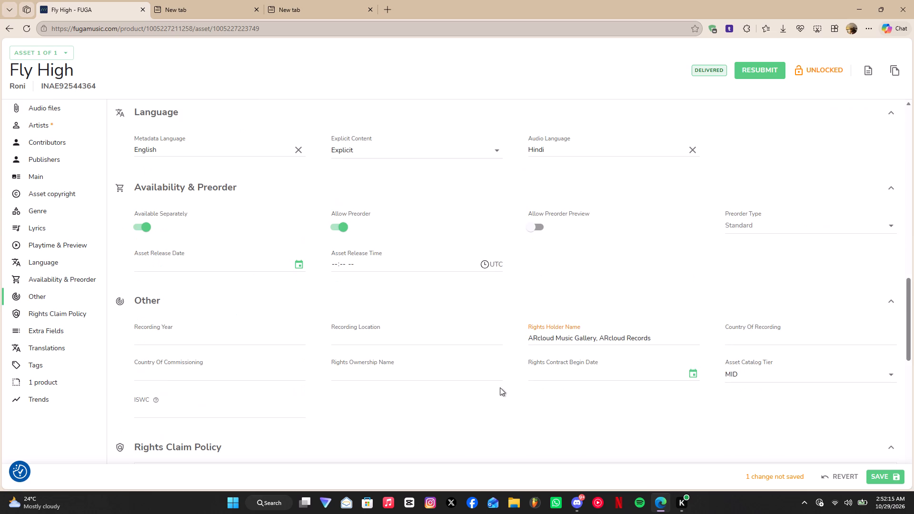
{"action": "left_click", "coordinate": [452, 376]}
{"action": "key", "text": "ctrl+v"}
Set the track's Rights Contract Begin Date to 10/29/2026.
{"action": "left_click", "coordinate": [696, 377]}
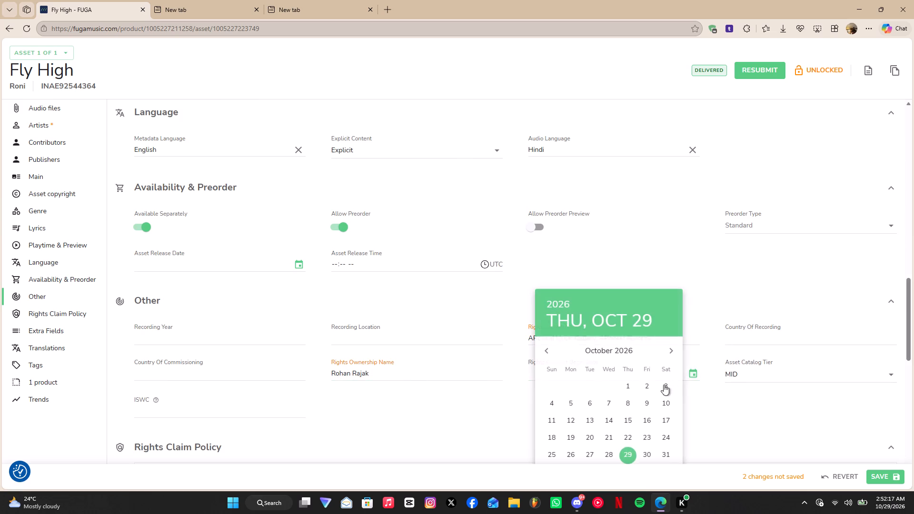
{"action": "left_click", "coordinate": [625, 455]}
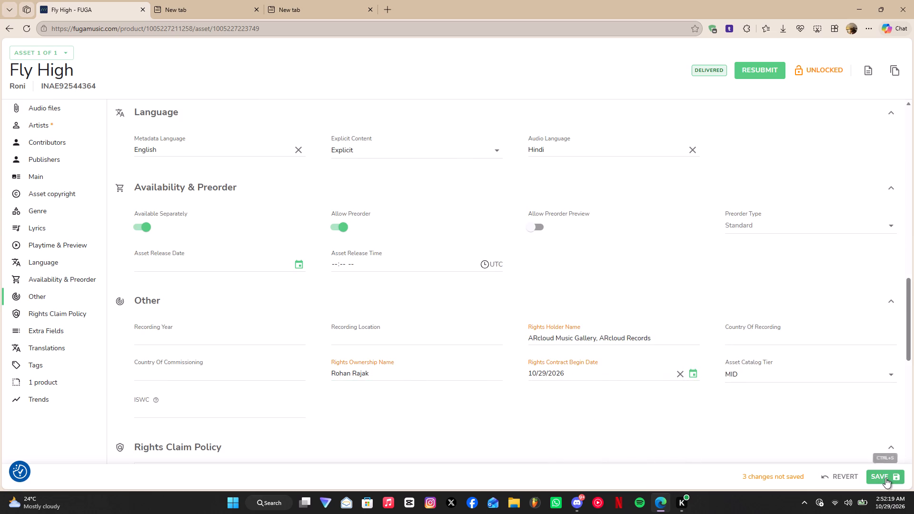
{"action": "scroll", "coordinate": [756, 408], "scroll_direction": "up", "scroll_amount": 4}
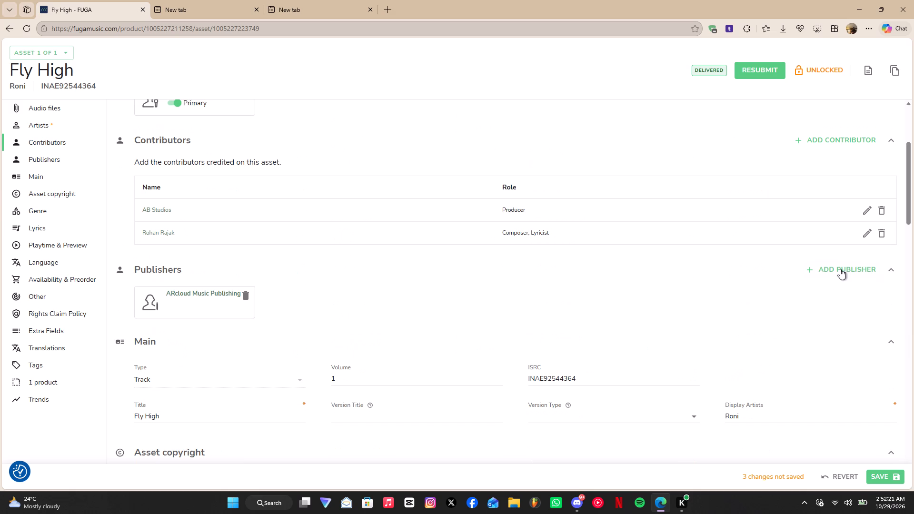
Add ARcloud Music Gallery as a publisher of the Fly High track, without linking a composer or lyricist.
{"action": "left_click", "coordinate": [840, 269]}
{"action": "left_click", "coordinate": [823, 343]}
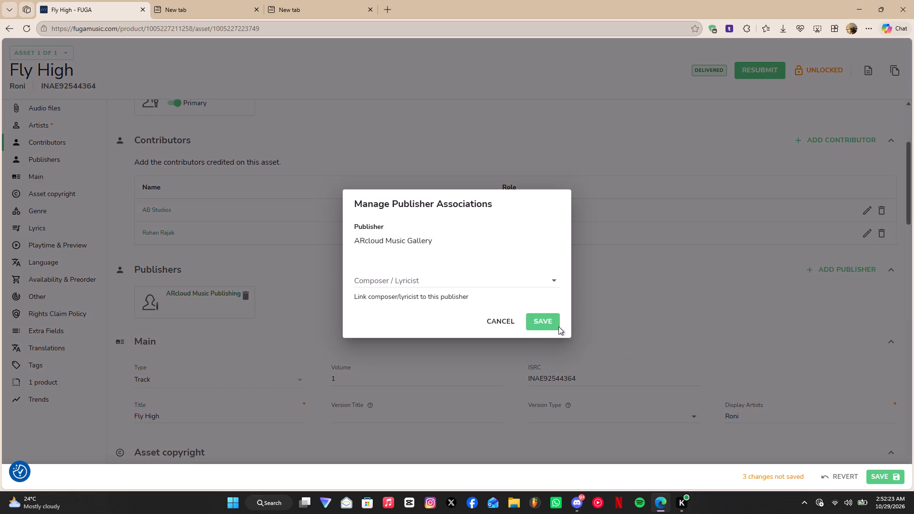
{"action": "left_click", "coordinate": [556, 324]}
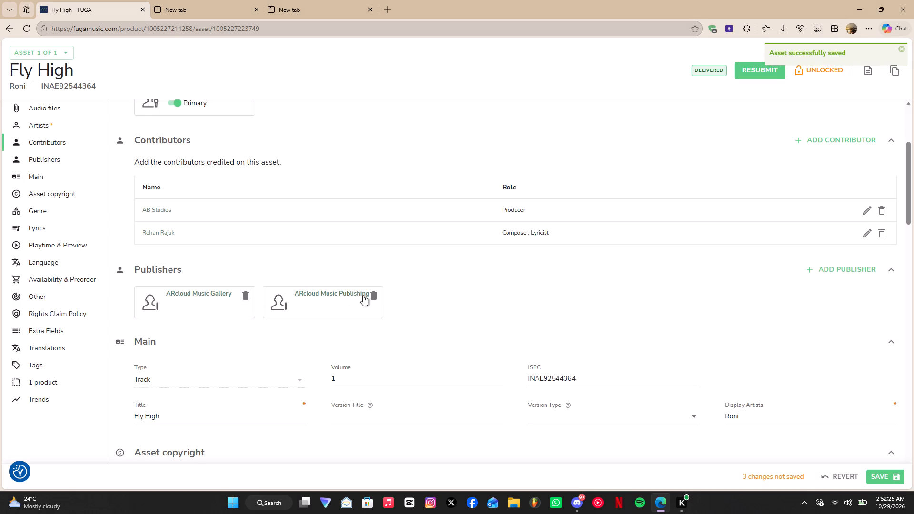
Remove ARcloud Music Publishing from the track's publishers and save the asset's changes.
{"action": "left_click", "coordinate": [379, 293]}
{"action": "left_click", "coordinate": [373, 296]}
{"action": "left_click", "coordinate": [577, 294]}
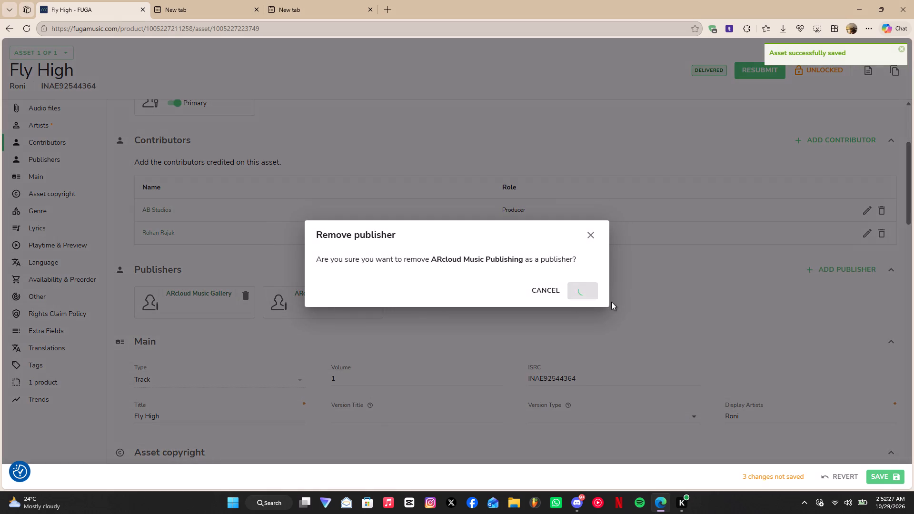
{"action": "left_click", "coordinate": [877, 477]}
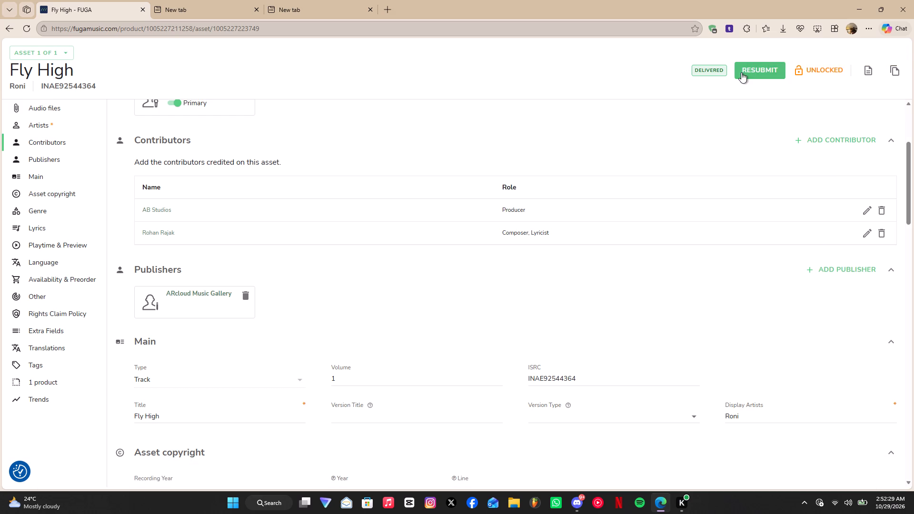
Resubmit the Fly High product for review.
{"action": "left_click", "coordinate": [741, 72]}
{"action": "left_click", "coordinate": [581, 334]}
Return to the product list, go to its following page and examine the ALL WE HAD track's contributors and publishers.
{"action": "scroll", "coordinate": [635, 403], "scroll_direction": "up", "scroll_amount": 5}
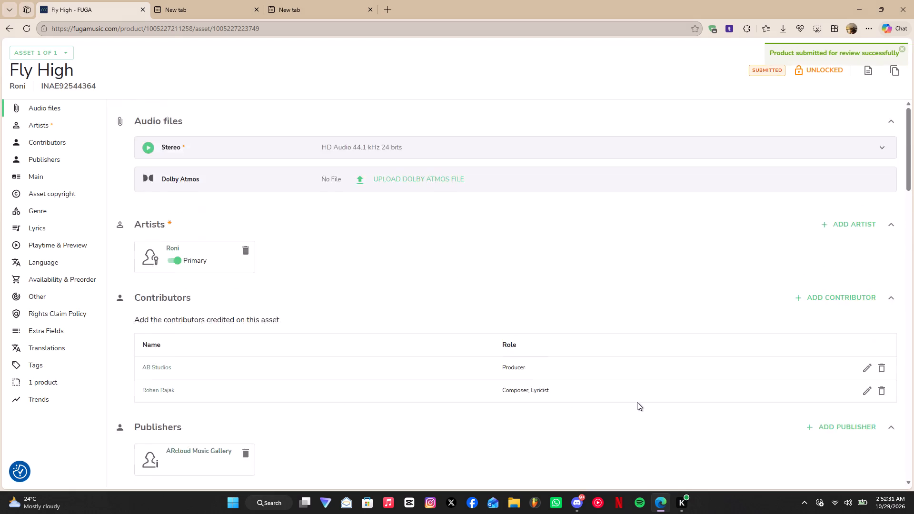
{"action": "left_click", "coordinate": [77, 89]}
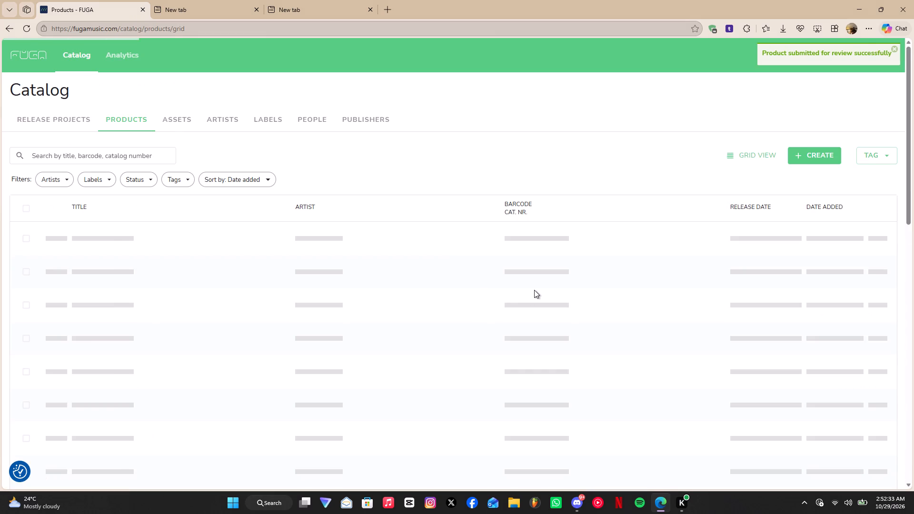
{"action": "scroll", "coordinate": [534, 290], "scroll_direction": "down", "scroll_amount": 4}
{"action": "left_click", "coordinate": [859, 443]}
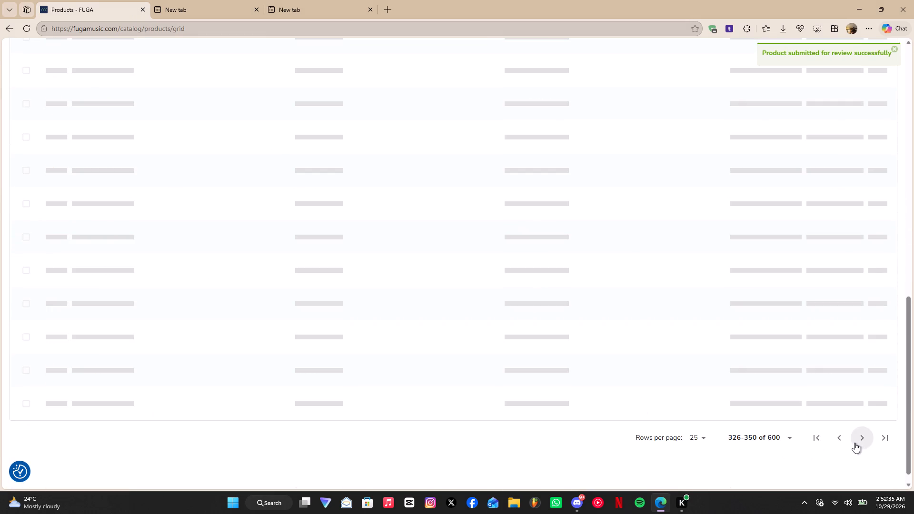
{"action": "scroll", "coordinate": [683, 408], "scroll_direction": "down", "scroll_amount": 3}
{"action": "scroll", "coordinate": [565, 375], "scroll_direction": "up", "scroll_amount": 4}
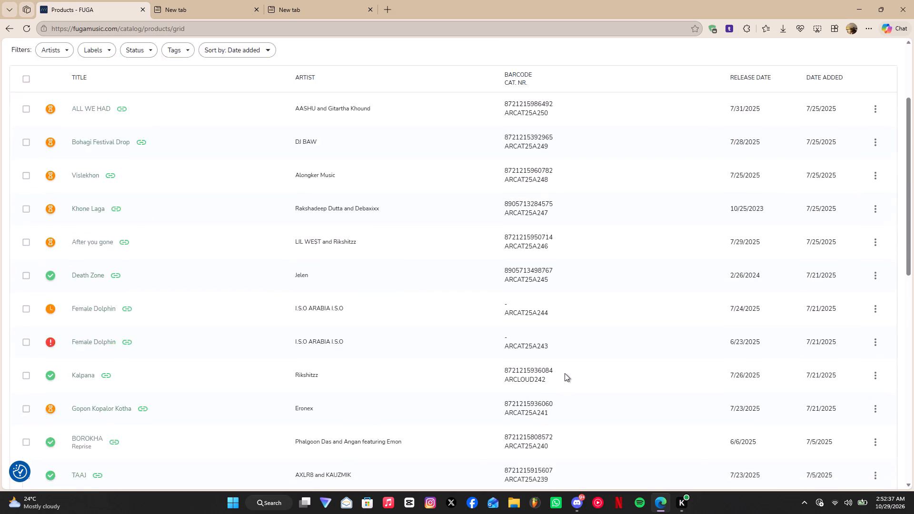
{"action": "left_click", "coordinate": [93, 223]}
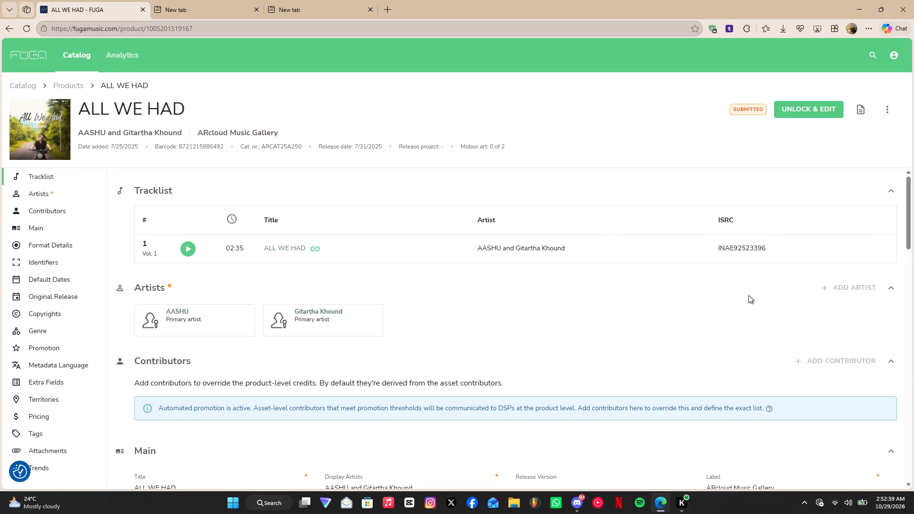
{"action": "left_click", "coordinate": [274, 244]}
{"action": "scroll", "coordinate": [486, 361], "scroll_direction": "down", "scroll_amount": 1}
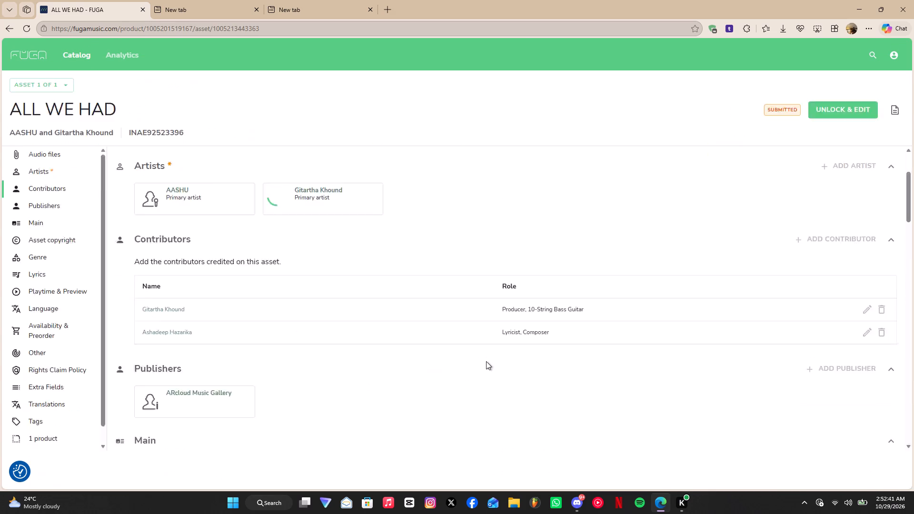
{"action": "scroll", "coordinate": [486, 361], "scroll_direction": "up", "scroll_amount": 2}
Open ALL WE HAD on Spotify from the product list, examine the song's credits and close the Spotify page.
{"action": "left_click", "coordinate": [70, 89]}
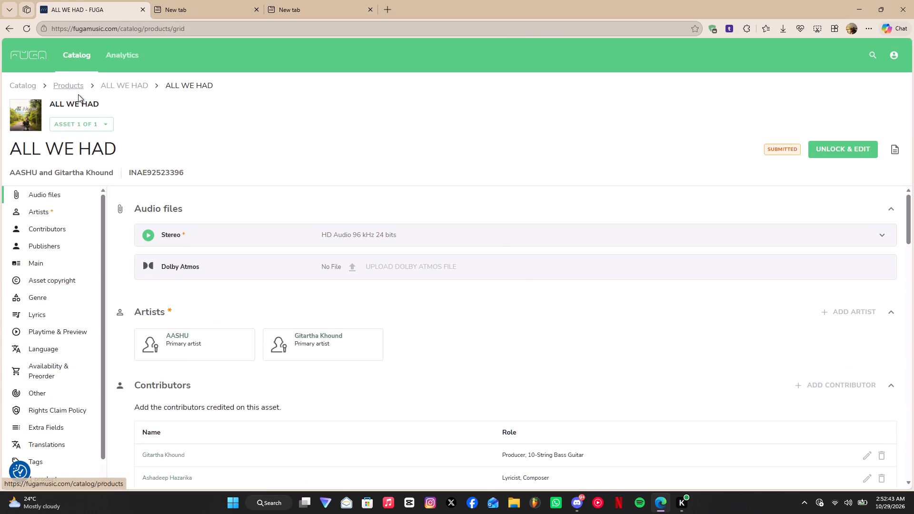
{"action": "scroll", "coordinate": [799, 376], "scroll_direction": "down", "scroll_amount": 4}
{"action": "scroll", "coordinate": [439, 434], "scroll_direction": "up", "scroll_amount": 4}
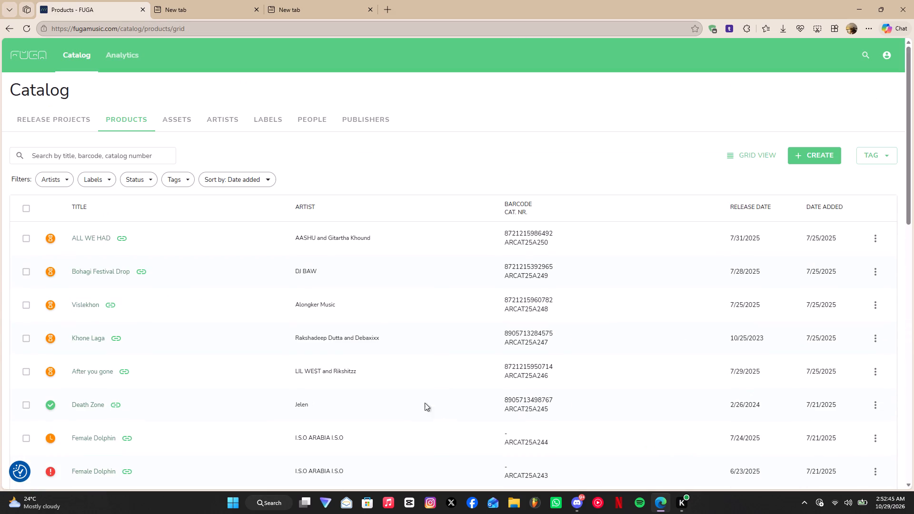
{"action": "left_click", "coordinate": [116, 235]}
{"action": "left_click", "coordinate": [145, 237]}
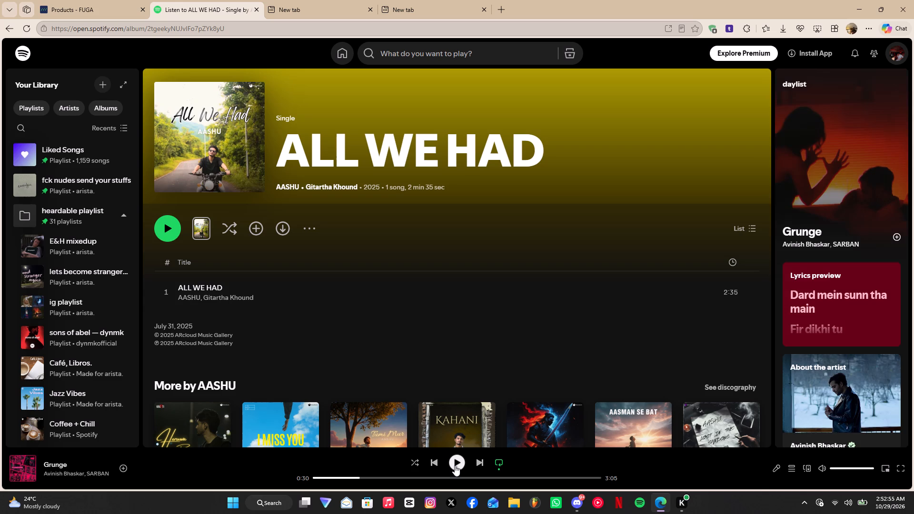
{"action": "left_click", "coordinate": [747, 286]}
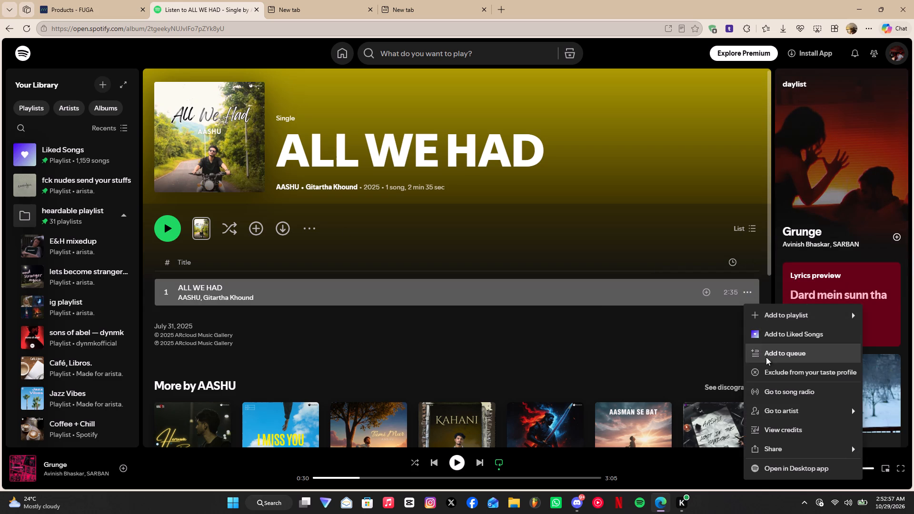
{"action": "left_click", "coordinate": [780, 431]}
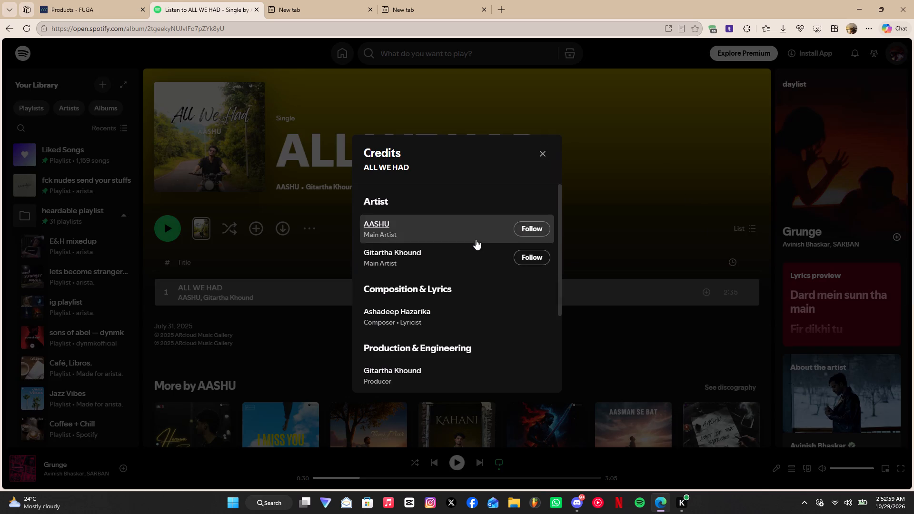
{"action": "scroll", "coordinate": [476, 246], "scroll_direction": "down", "scroll_amount": 4}
{"action": "left_click", "coordinate": [298, 191]}
{"action": "left_click", "coordinate": [116, 0]}
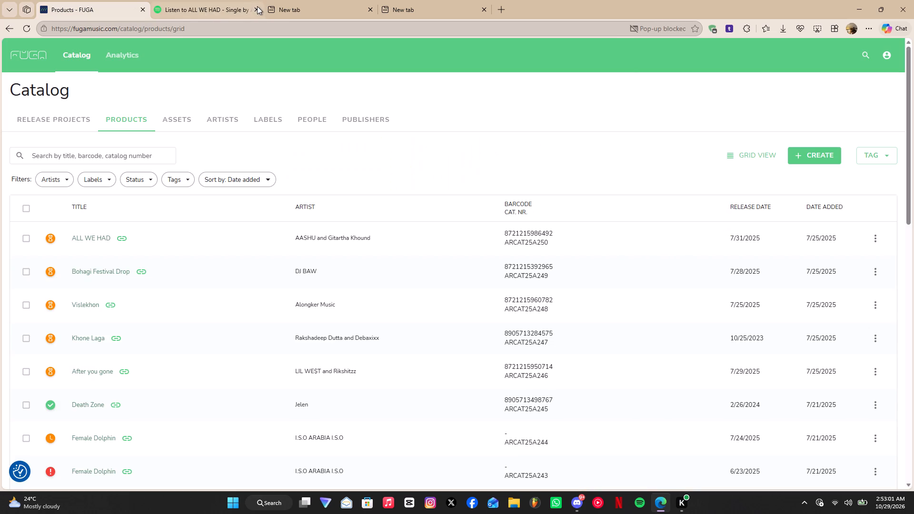
{"action": "left_click", "coordinate": [257, 6]}
Go to the last page of the product list and look through the oldest products.
{"action": "scroll", "coordinate": [248, 247], "scroll_direction": "down", "scroll_amount": 4}
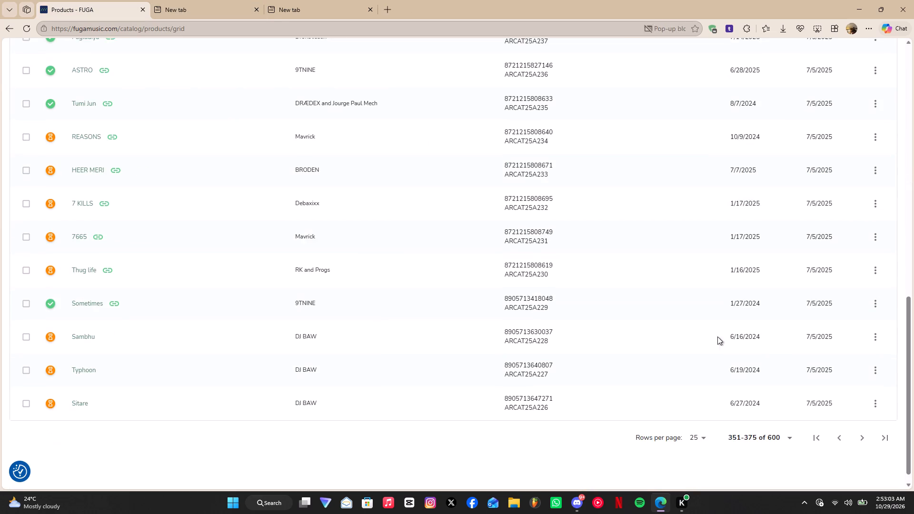
{"action": "scroll", "coordinate": [773, 357], "scroll_direction": "down", "scroll_amount": 3}
{"action": "left_click", "coordinate": [824, 423]}
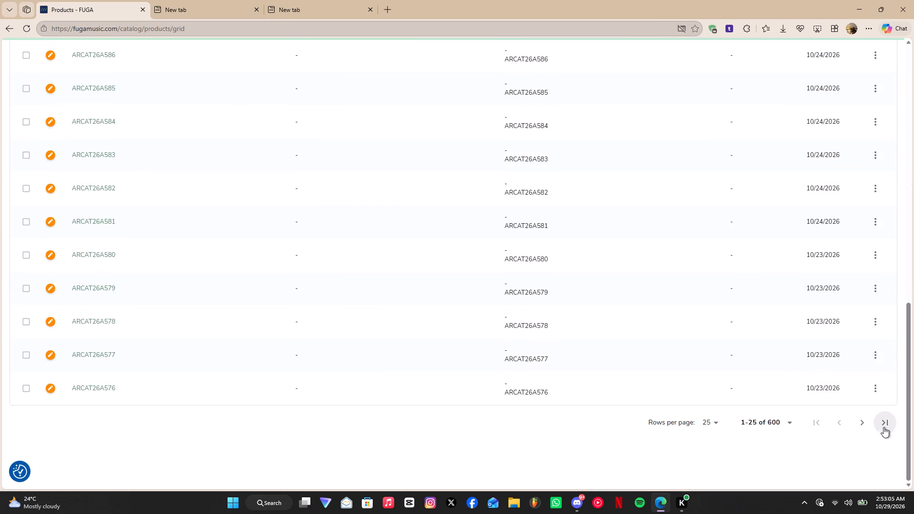
{"action": "left_click", "coordinate": [884, 427]}
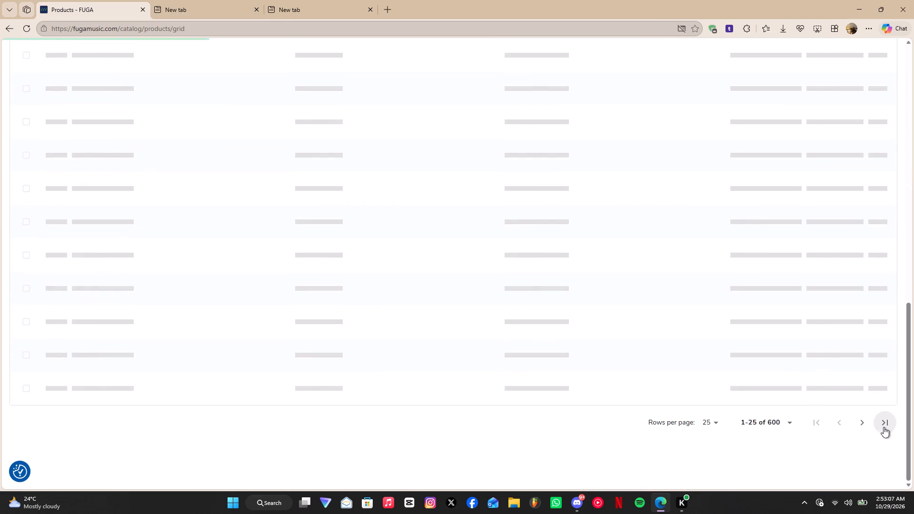
{"action": "scroll", "coordinate": [659, 381], "scroll_direction": "up", "scroll_amount": 2}
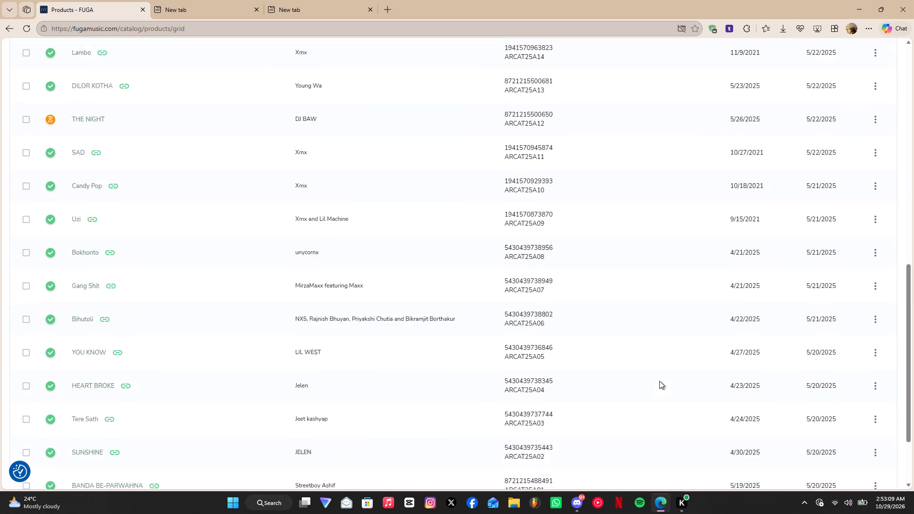
{"action": "scroll", "coordinate": [659, 381], "scroll_direction": "up", "scroll_amount": 2}
{"action": "scroll", "coordinate": [659, 381], "scroll_direction": "down", "scroll_amount": 3}
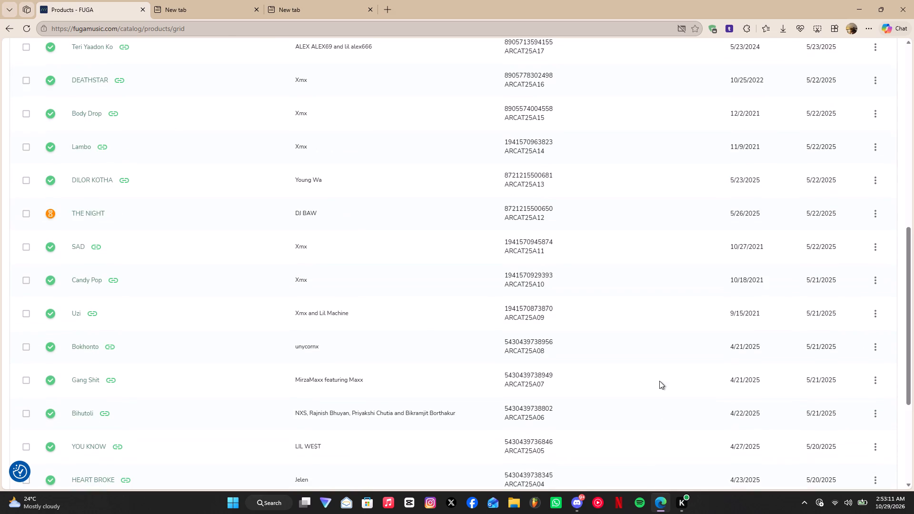
{"action": "scroll", "coordinate": [217, 345], "scroll_direction": "down", "scroll_amount": 2}
Open BANDA BE-PARWAHNA on Spotify from the product list, check its copyright lines and song credits, and close the Spotify page.
{"action": "left_click", "coordinate": [159, 391]}
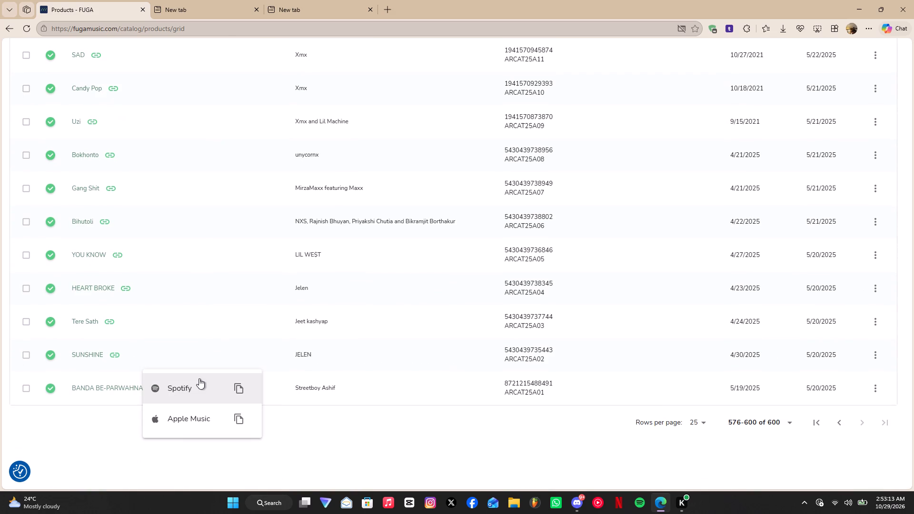
{"action": "left_click", "coordinate": [181, 387]}
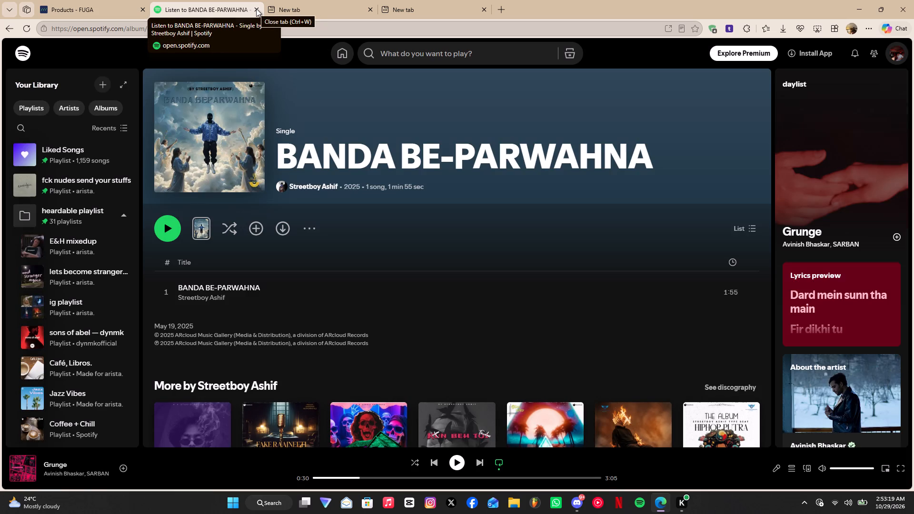
{"action": "left_click", "coordinate": [750, 289]}
{"action": "left_click", "coordinate": [776, 437]}
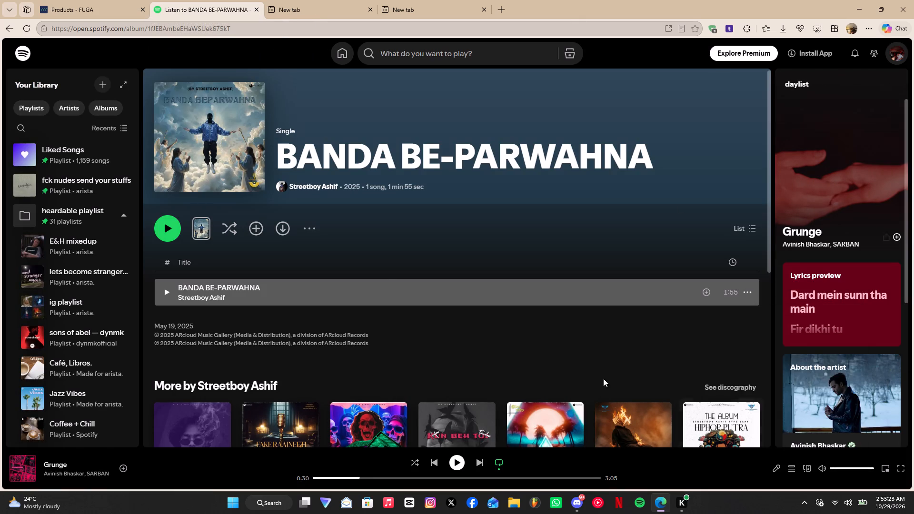
{"action": "scroll", "coordinate": [507, 341], "scroll_direction": "down", "scroll_amount": 4}
{"action": "left_click", "coordinate": [613, 214]}
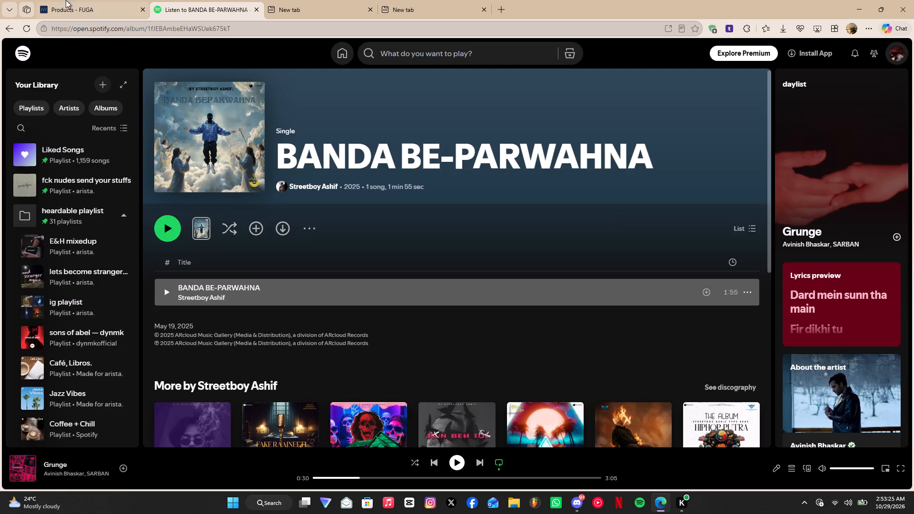
{"action": "left_click", "coordinate": [54, 0]}
{"action": "left_click", "coordinate": [254, 10]}
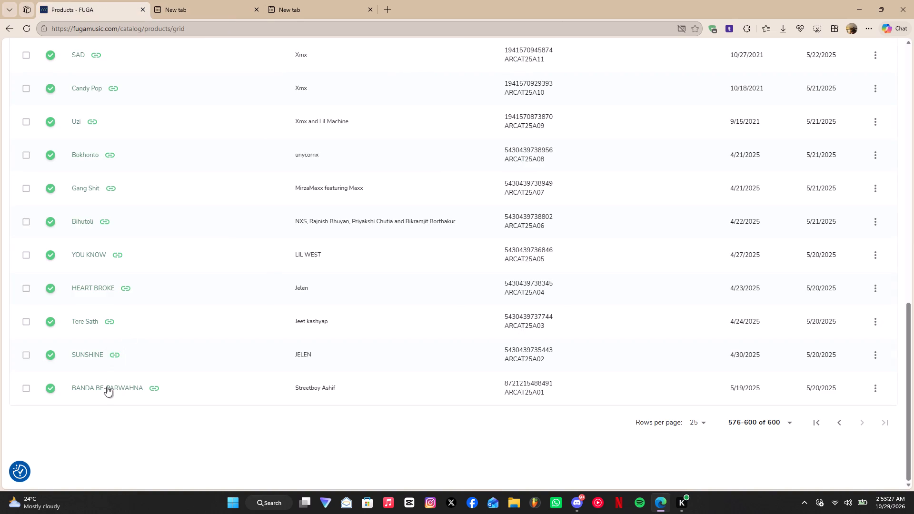
Open the BANDA BE-PARWAHNA product, review its details down to the copyrights, and unlock it for editing.
{"action": "left_click", "coordinate": [106, 388]}
{"action": "scroll", "coordinate": [557, 297], "scroll_direction": "down", "scroll_amount": 2}
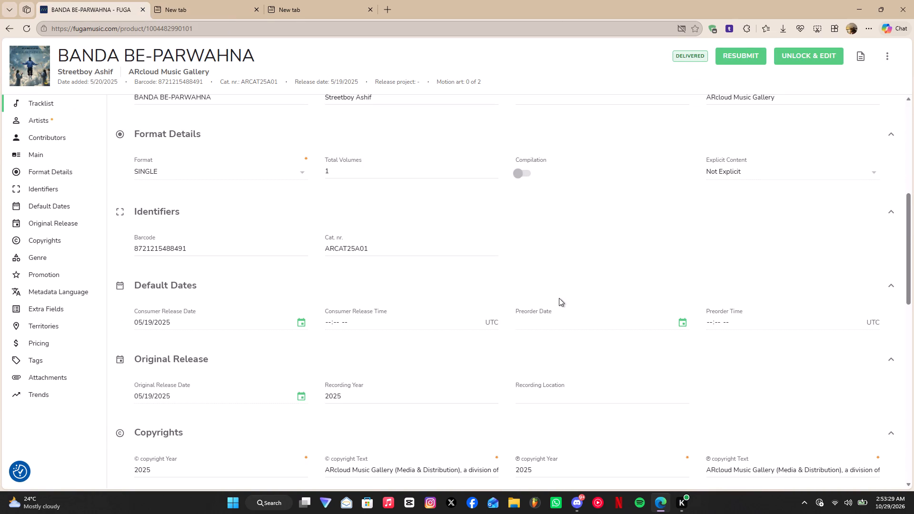
{"action": "scroll", "coordinate": [559, 298], "scroll_direction": "down", "scroll_amount": 1}
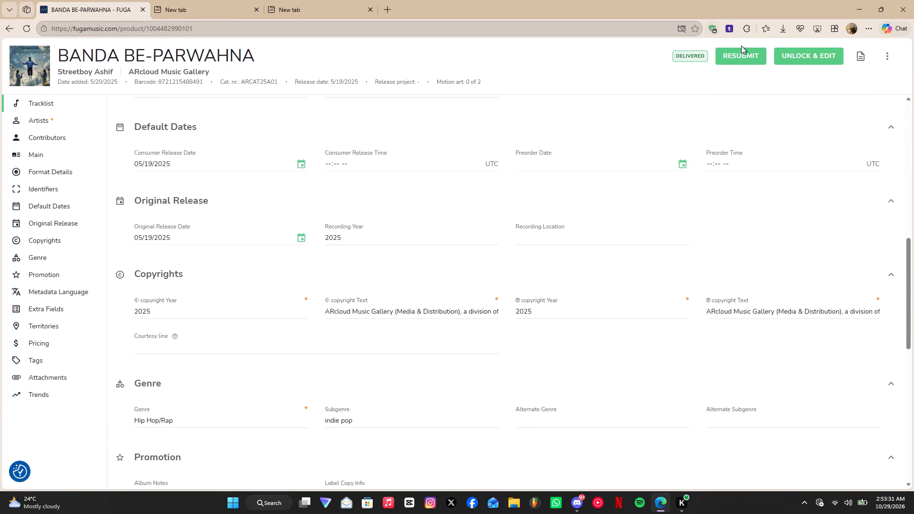
{"action": "double_click", "coordinate": [805, 65]}
{"action": "left_click", "coordinate": [502, 292]}
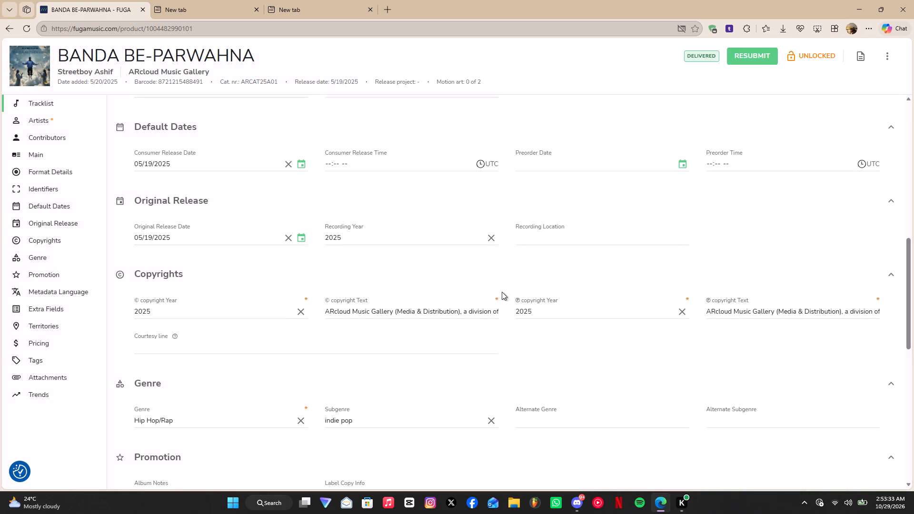
Copy the stored label text and set both the © and ℗ copyright texts to "ARcloud Music Gallery", then save the product.
{"action": "left_click", "coordinate": [192, 0]}
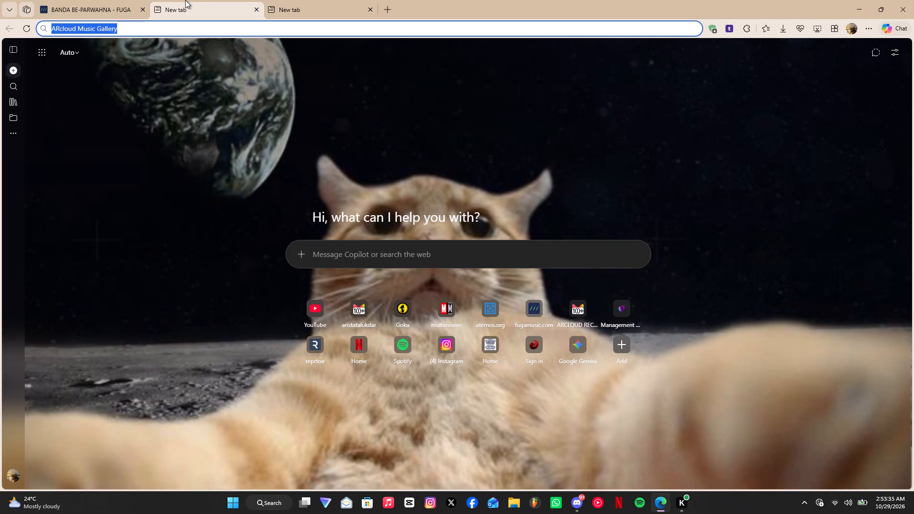
{"action": "key", "text": "ctrl+c"}
{"action": "left_click", "coordinate": [85, 0]}
{"action": "triple_click", "coordinate": [447, 309]}
{"action": "triple_click", "coordinate": [447, 309]}
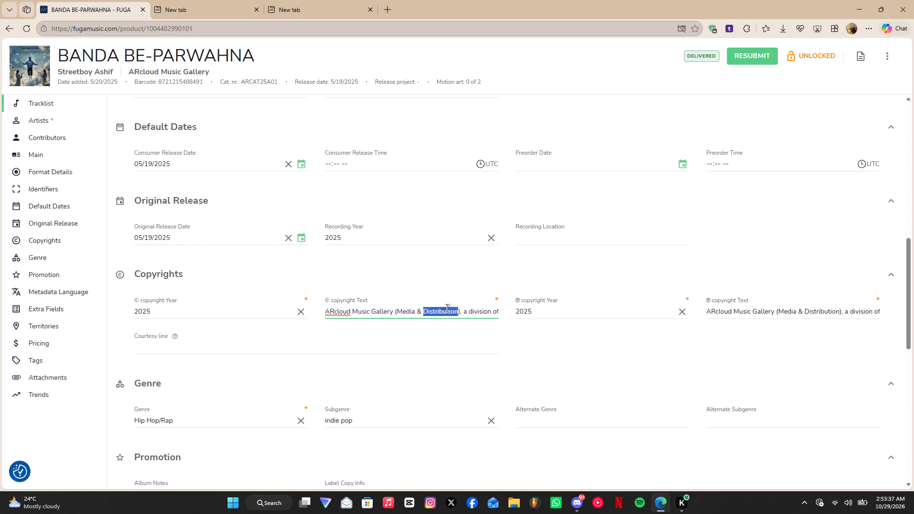
{"action": "key", "text": "ctrl+v"}
{"action": "triple_click", "coordinate": [775, 309]}
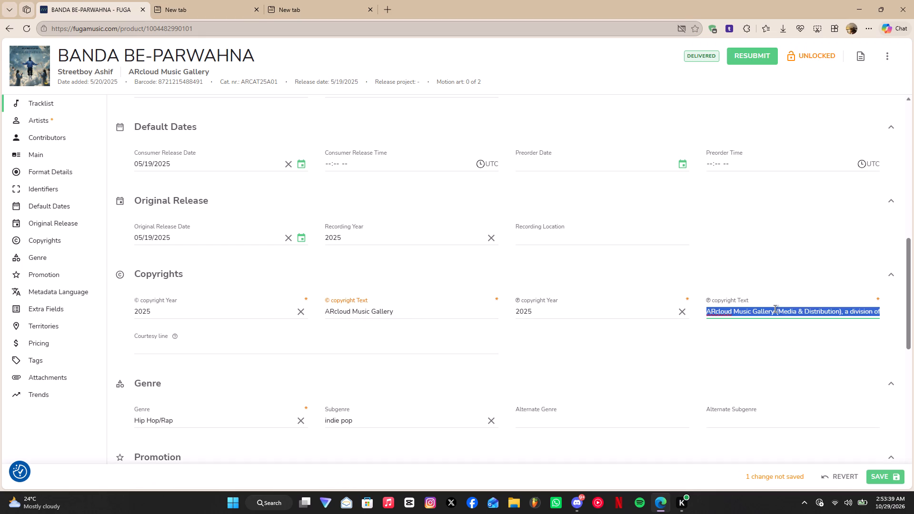
{"action": "key", "text": "ctrl+v"}
{"action": "left_click", "coordinate": [793, 396]}
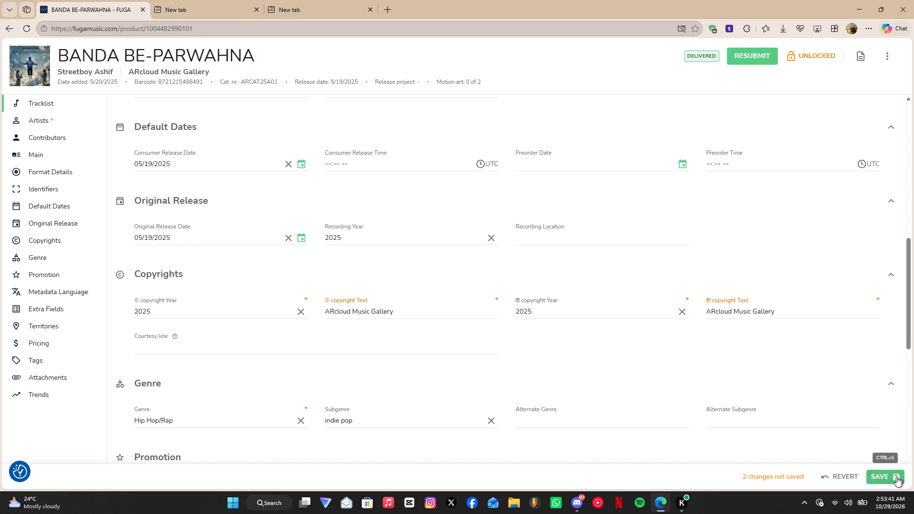
{"action": "left_click", "coordinate": [896, 476]}
Open the BANDA BE-PARWAHNA track from the product's tracklist and unlock it for editing.
{"action": "scroll", "coordinate": [644, 388], "scroll_direction": "up", "scroll_amount": 1}
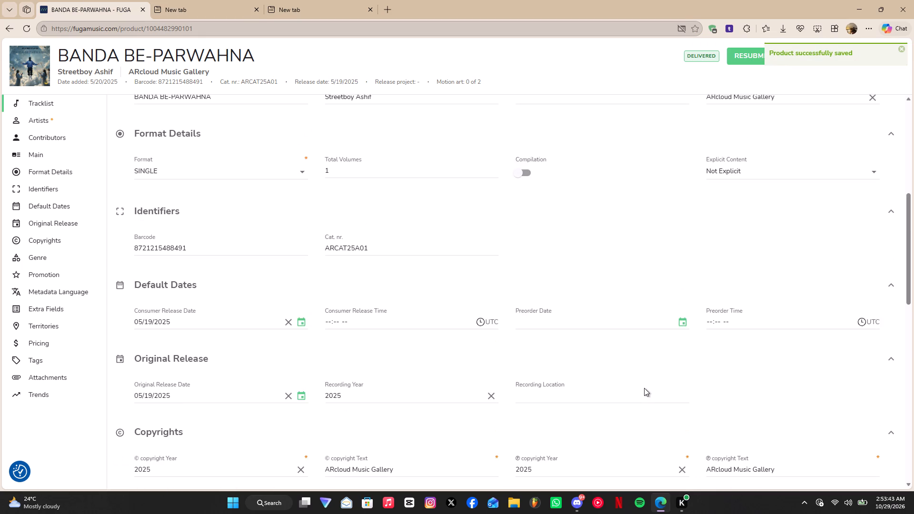
{"action": "scroll", "coordinate": [644, 388], "scroll_direction": "up", "scroll_amount": 2}
{"action": "left_click", "coordinate": [301, 246]}
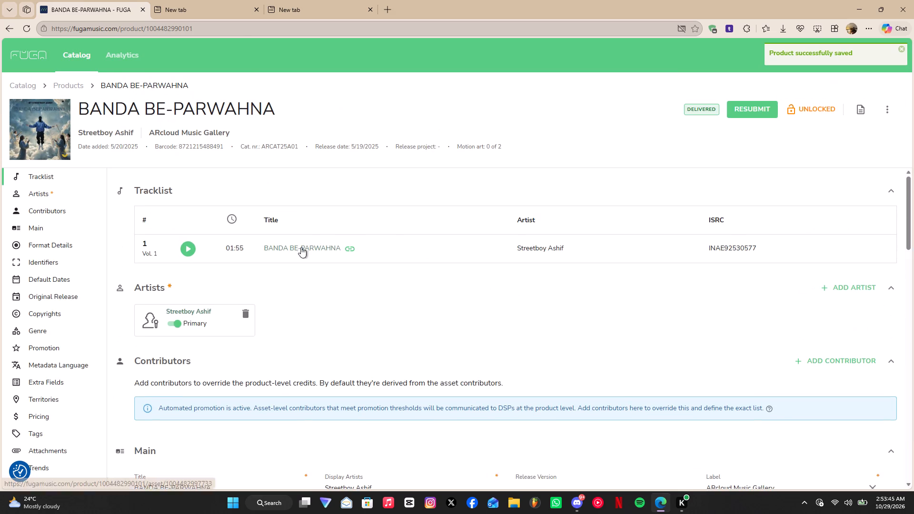
{"action": "left_click", "coordinate": [830, 145]}
{"action": "left_click", "coordinate": [534, 291]}
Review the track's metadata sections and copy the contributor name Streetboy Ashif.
{"action": "scroll", "coordinate": [604, 382], "scroll_direction": "down", "scroll_amount": 6}
{"action": "scroll", "coordinate": [604, 382], "scroll_direction": "up", "scroll_amount": 4}
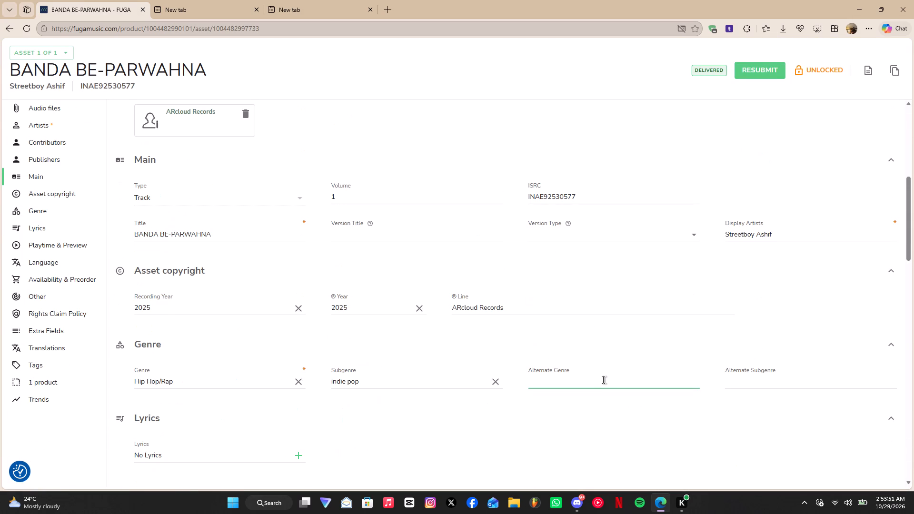
{"action": "scroll", "coordinate": [603, 379], "scroll_direction": "up", "scroll_amount": 1}
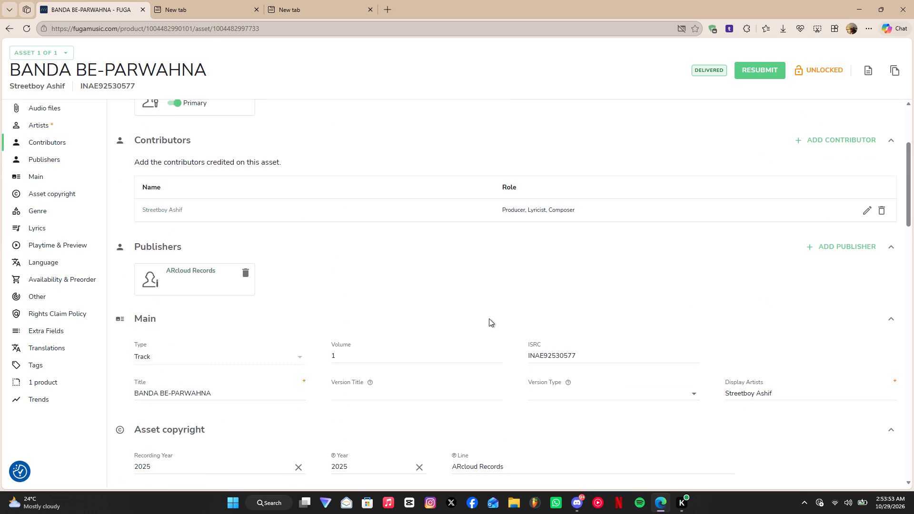
{"action": "left_click_drag", "start_coordinate": [206, 202], "coordinate": [144, 208]}
{"action": "left_click_drag", "start_coordinate": [144, 208], "coordinate": [143, 208]}
{"action": "left_click", "coordinate": [170, 168]}
Add ARcloud Music Gallery as the track's publisher and remove ARcloud Records.
{"action": "left_click", "coordinate": [834, 247]}
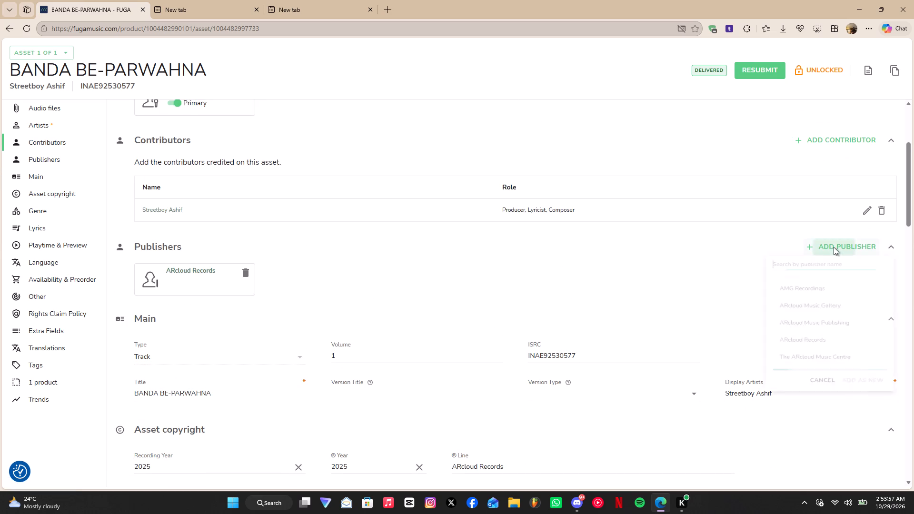
{"action": "left_click", "coordinate": [826, 325]}
{"action": "left_click", "coordinate": [540, 317]}
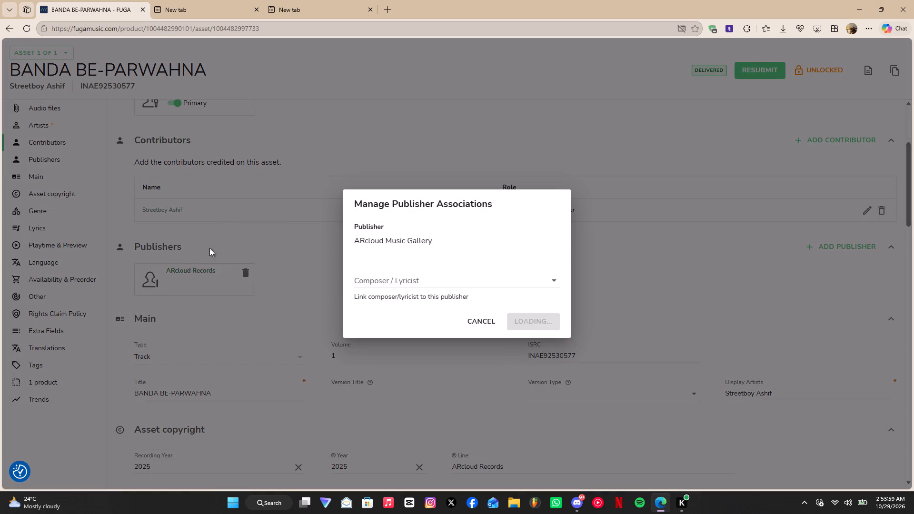
{"action": "left_click", "coordinate": [241, 274]}
{"action": "left_click", "coordinate": [567, 290]}
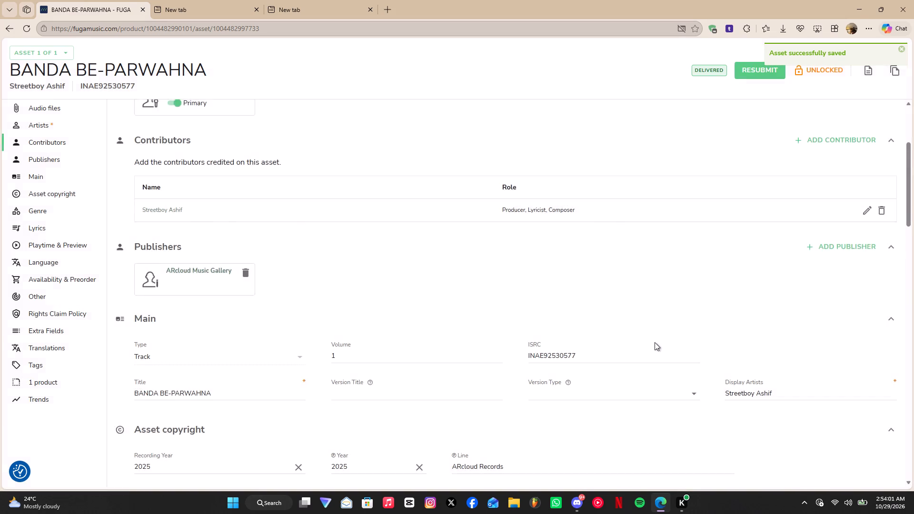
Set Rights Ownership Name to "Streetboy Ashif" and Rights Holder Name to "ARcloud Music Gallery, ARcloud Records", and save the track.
{"action": "scroll", "coordinate": [655, 342], "scroll_direction": "down", "scroll_amount": 4}
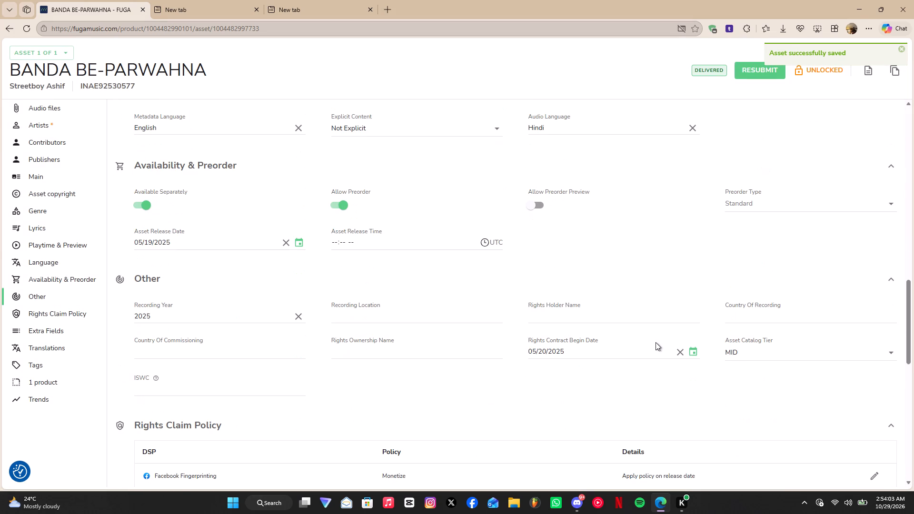
{"action": "left_click", "coordinate": [477, 345]}
{"action": "key", "text": "ctrl+v"}
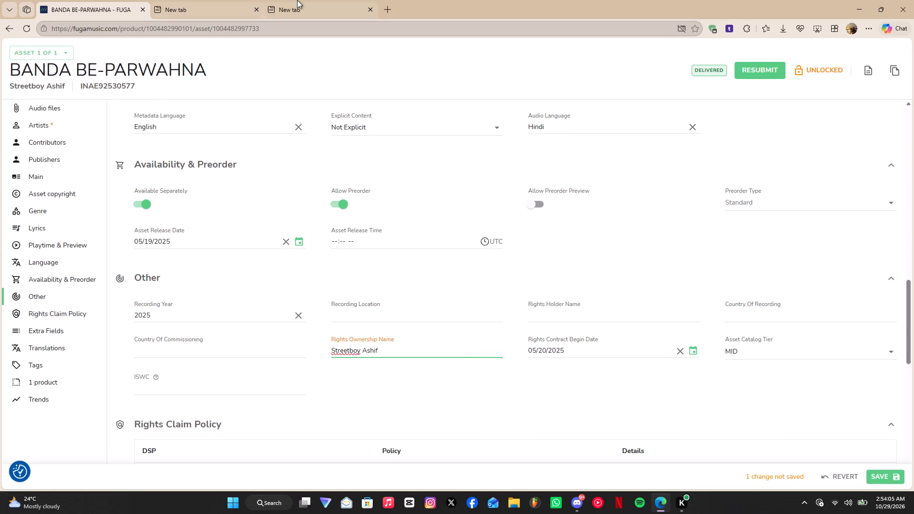
{"action": "left_click", "coordinate": [298, 0]}
{"action": "key", "text": "ctrl+c"}
{"action": "left_click", "coordinate": [144, 0]}
{"action": "left_click", "coordinate": [582, 312]}
{"action": "key", "text": "ctrl+v"}
{"action": "left_click", "coordinate": [882, 473]}
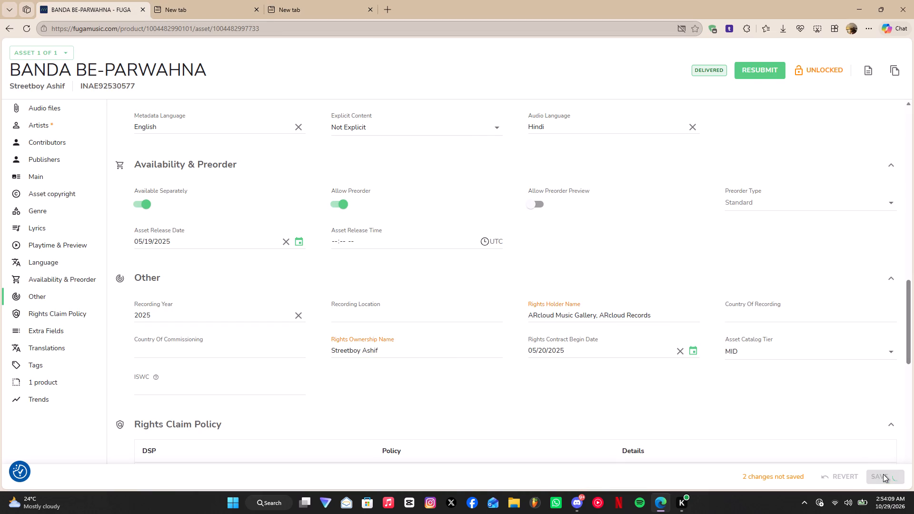
Resubmit BANDA BE-PARWAHNA for review without special instructions.
{"action": "left_click", "coordinate": [748, 70]}
{"action": "left_click", "coordinate": [577, 338]}
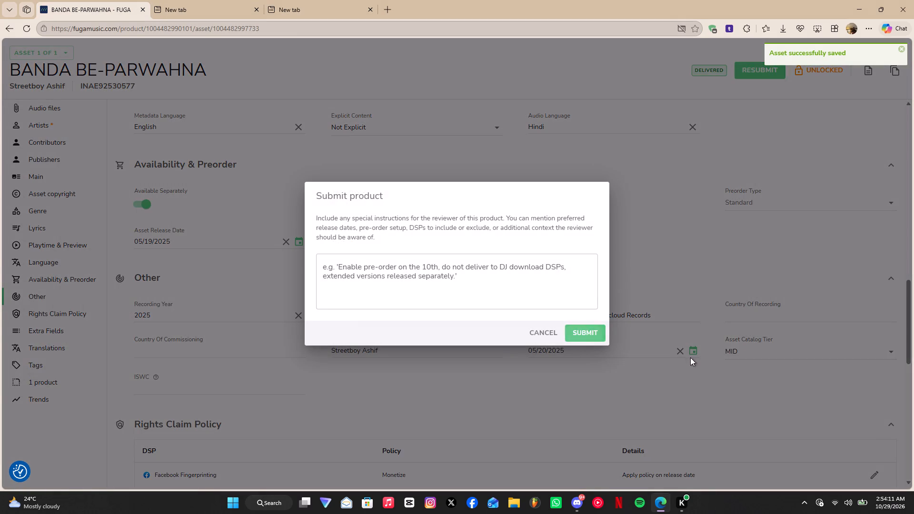
Return to the BANDA BE-PARWAHNA product page, inspect its cover art enlarged, and close the image.
{"action": "scroll", "coordinate": [816, 433], "scroll_direction": "up", "scroll_amount": 3}
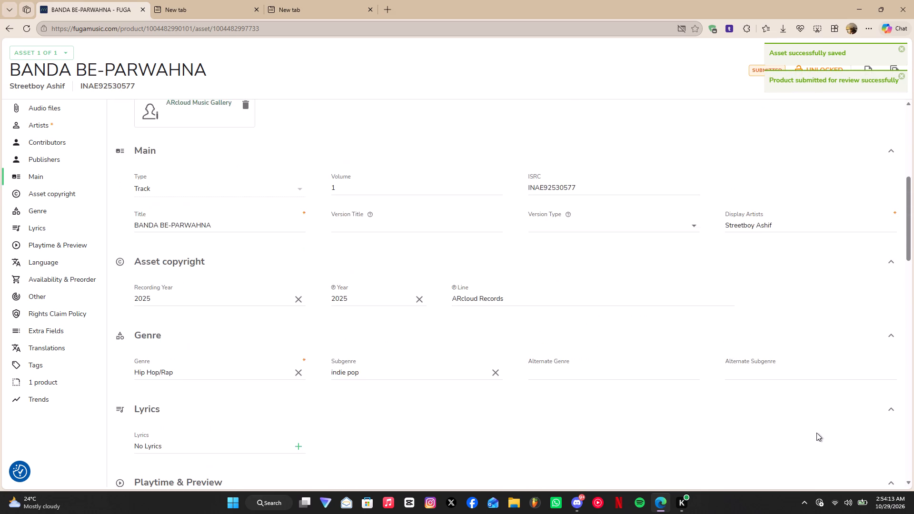
{"action": "scroll", "coordinate": [816, 433], "scroll_direction": "up", "scroll_amount": 5}
{"action": "left_click", "coordinate": [147, 83]}
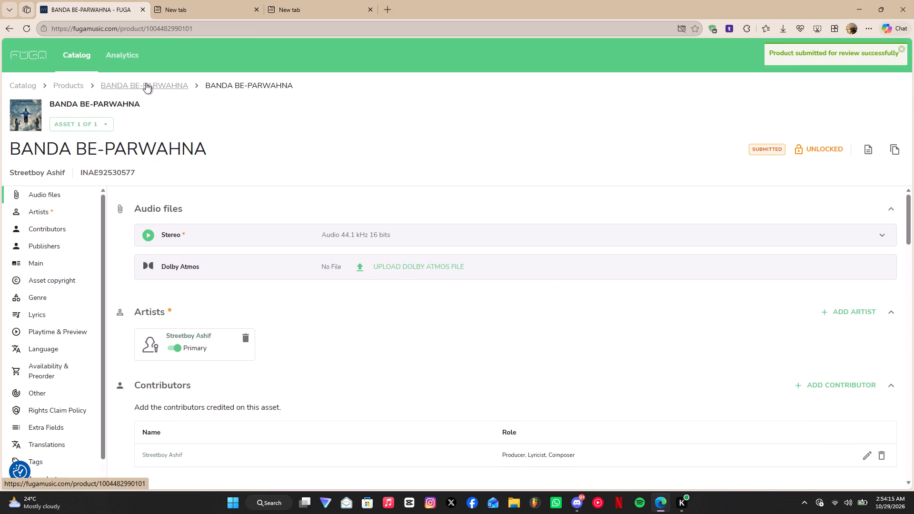
{"action": "left_click", "coordinate": [34, 131]}
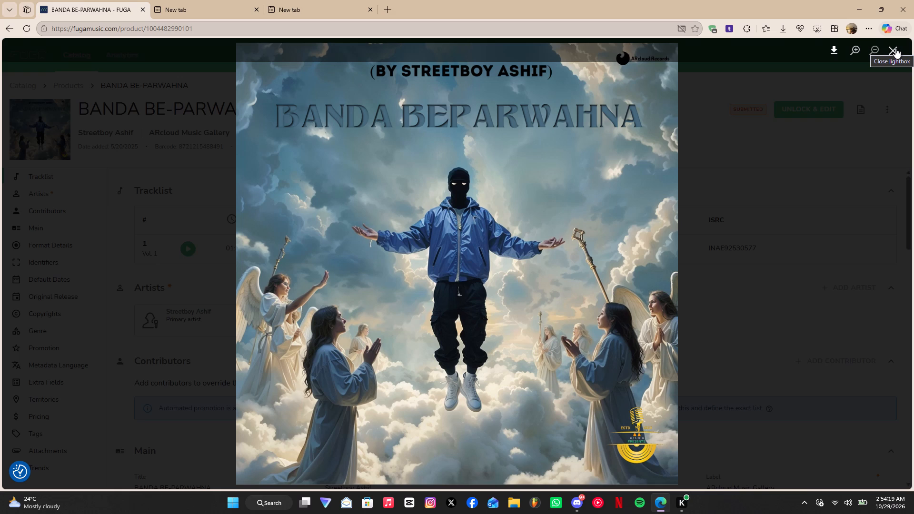
{"action": "left_click", "coordinate": [895, 48]}
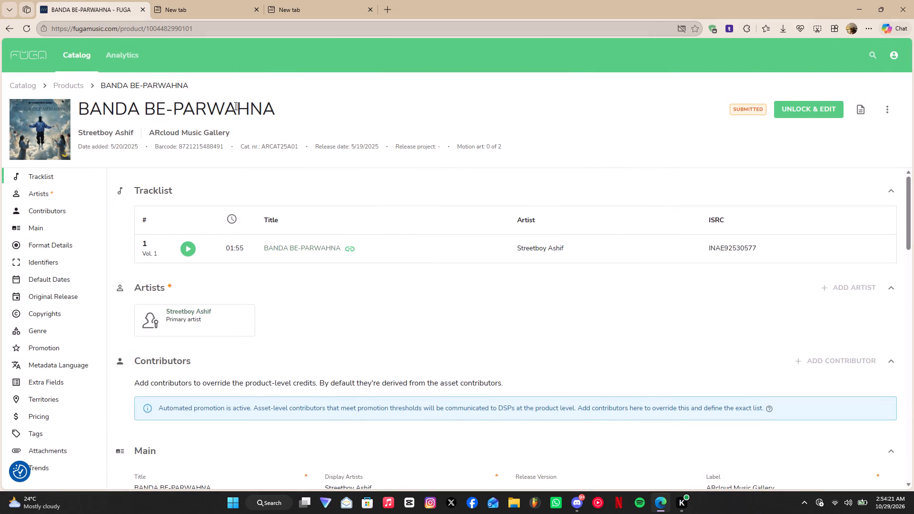
Go back to the product list, open the SUNSHINE product by JELEN, and unlock it for editing.
{"action": "left_click", "coordinate": [78, 85]}
{"action": "scroll", "coordinate": [468, 238], "scroll_direction": "down", "scroll_amount": 8}
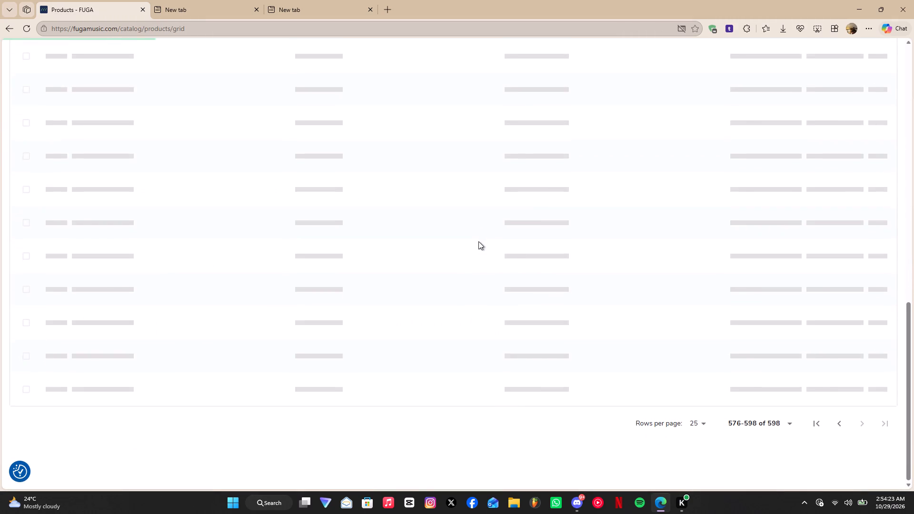
{"action": "left_click", "coordinate": [82, 349]}
{"action": "left_click", "coordinate": [82, 354]}
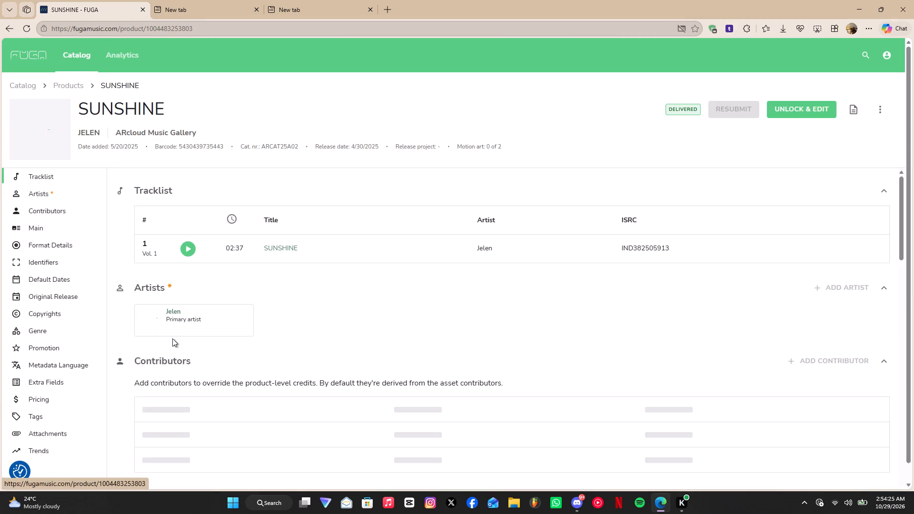
{"action": "scroll", "coordinate": [616, 314], "scroll_direction": "down", "scroll_amount": 1}
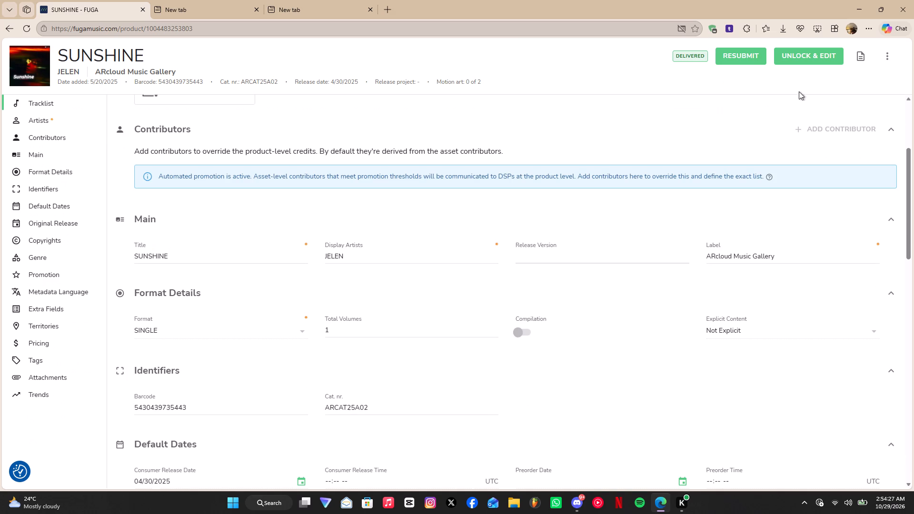
{"action": "left_click", "coordinate": [800, 69]}
{"action": "left_click", "coordinate": [802, 56]}
{"action": "left_click", "coordinate": [514, 293]}
Copy the stored label text, set SUNSHINE's © and ℗ copyright texts to "ARcloud Music Gallery", and save the product.
{"action": "scroll", "coordinate": [627, 337], "scroll_direction": "down", "scroll_amount": 2}
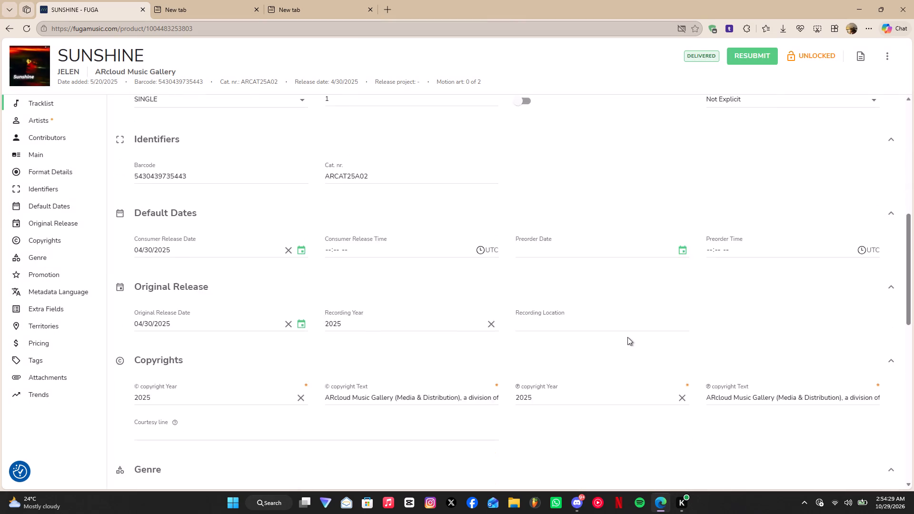
{"action": "left_click", "coordinate": [230, 0]}
{"action": "key", "text": "ctrl+c"}
{"action": "left_click", "coordinate": [69, 0]}
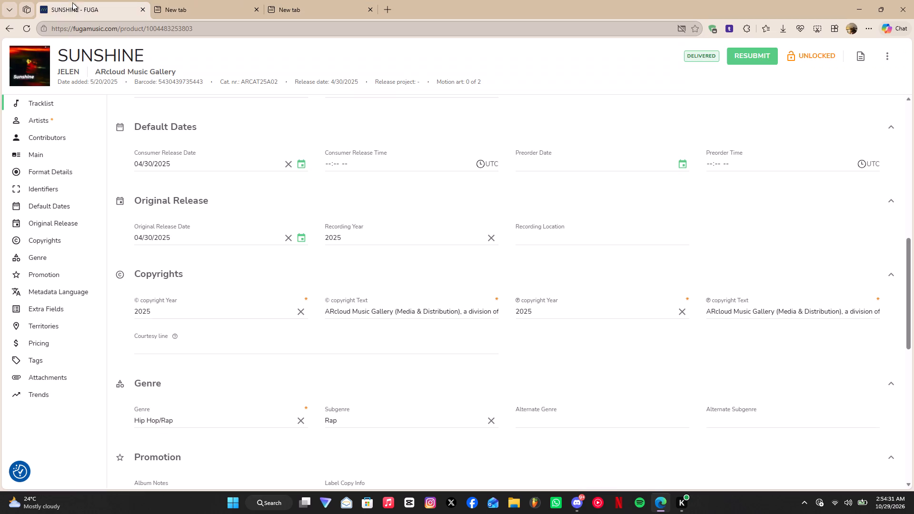
{"action": "triple_click", "coordinate": [439, 312]}
{"action": "key", "text": "ctrl+v"}
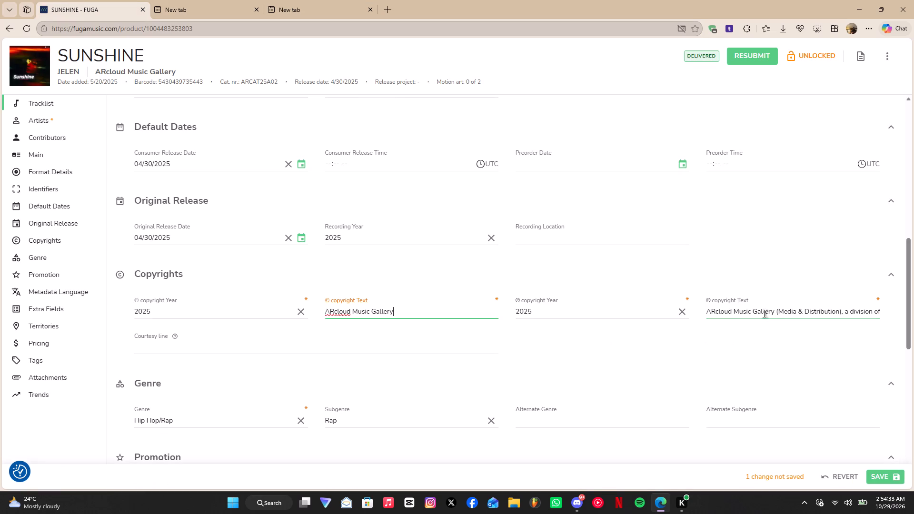
{"action": "triple_click", "coordinate": [764, 314]}
{"action": "key", "text": "ctrl+v"}
{"action": "left_click", "coordinate": [880, 474]}
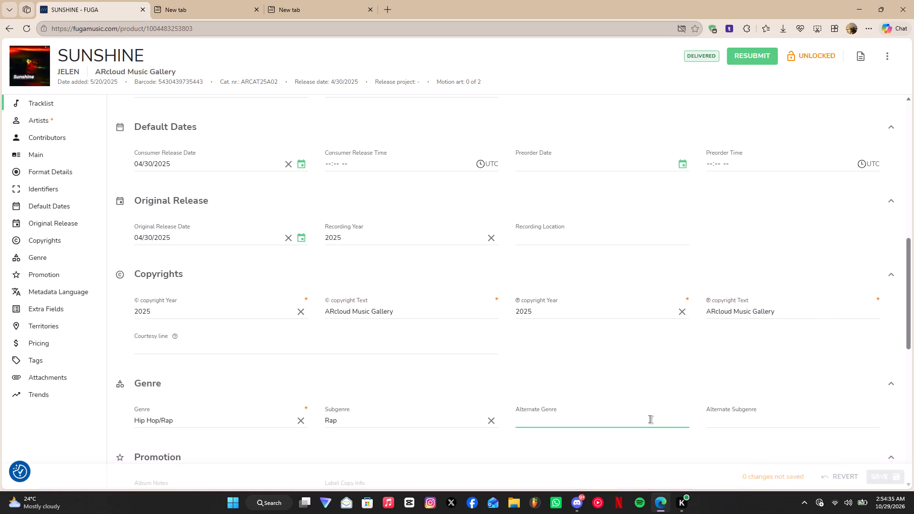
Open the SUNSHINE track from the product's tracklist and unlock it for editing.
{"action": "scroll", "coordinate": [650, 419], "scroll_direction": "up", "scroll_amount": 5}
{"action": "left_click", "coordinate": [270, 250]}
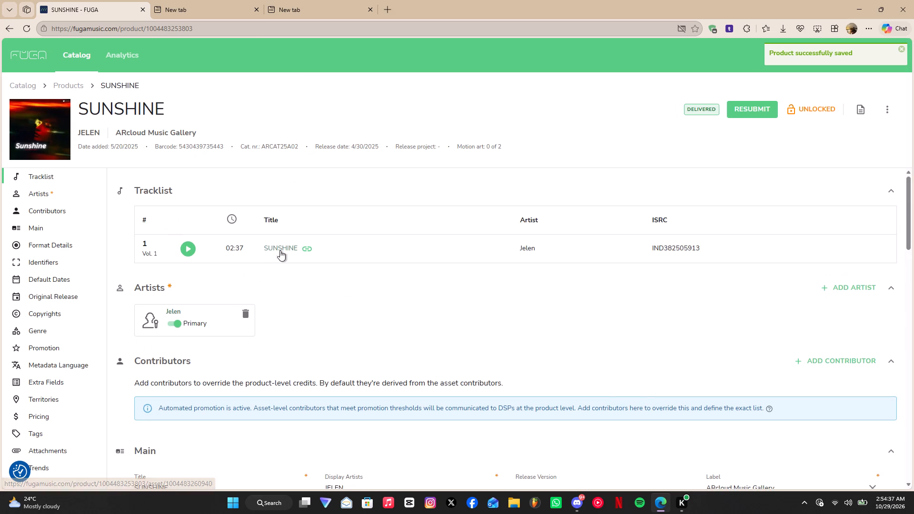
{"action": "left_click", "coordinate": [844, 149]}
{"action": "left_click", "coordinate": [528, 293]}
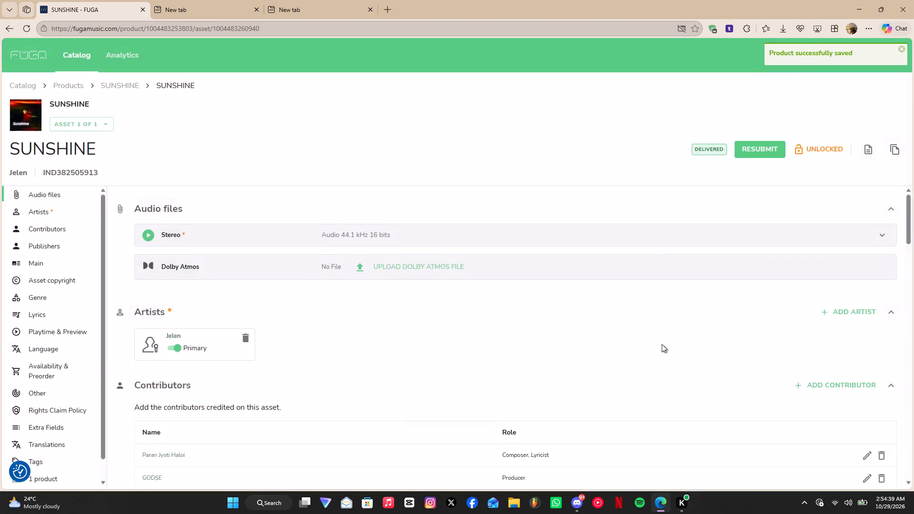
Copy the composer and lyricist's name from the SUNSHINE track's contributors.
{"action": "scroll", "coordinate": [662, 344], "scroll_direction": "down", "scroll_amount": 2}
{"action": "scroll", "coordinate": [281, 209], "scroll_direction": "up", "scroll_amount": 1}
{"action": "left_click_drag", "start_coordinate": [199, 208], "coordinate": [182, 207]}
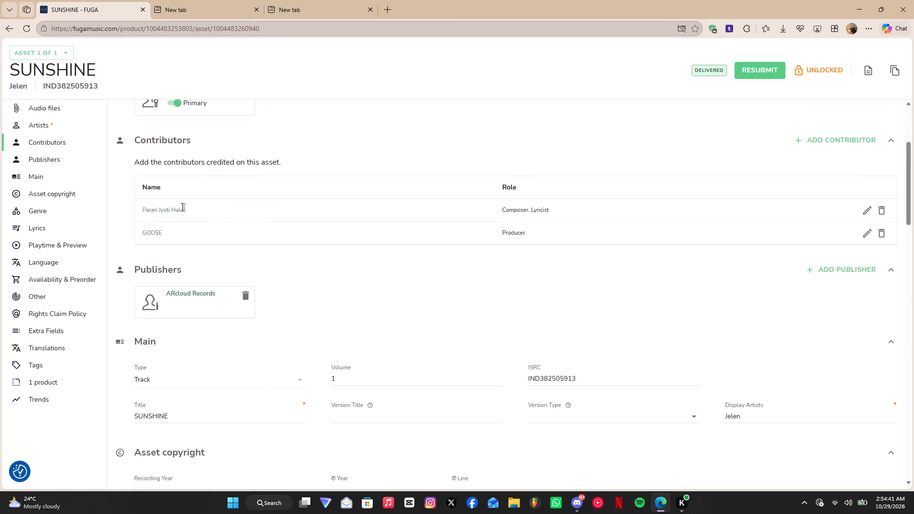
{"action": "left_click_drag", "start_coordinate": [182, 207], "coordinate": [139, 203]}
{"action": "left_click", "coordinate": [155, 164]}
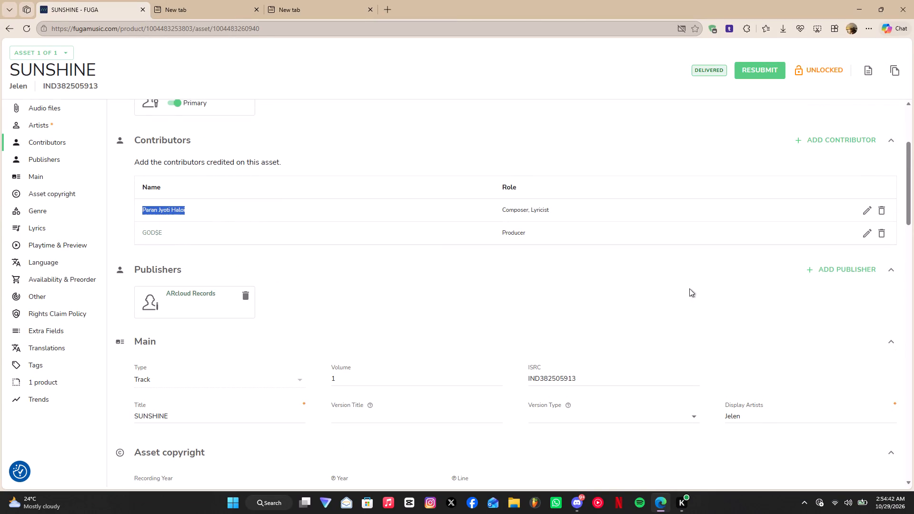
Add ARcloud Music Gallery as the SUNSHINE track's publisher and remove ARcloud Records.
{"action": "left_click", "coordinate": [864, 277]}
{"action": "left_click", "coordinate": [810, 341]}
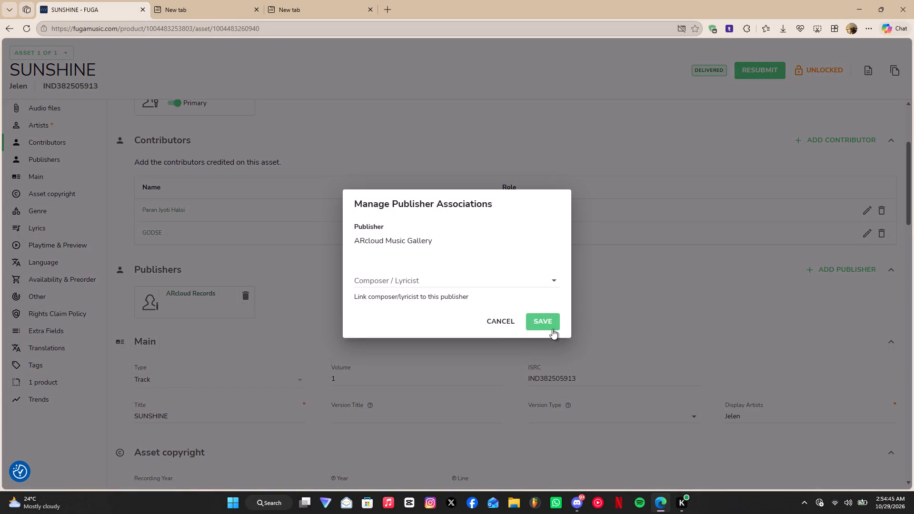
{"action": "left_click", "coordinate": [549, 327]}
{"action": "left_click", "coordinate": [248, 294]}
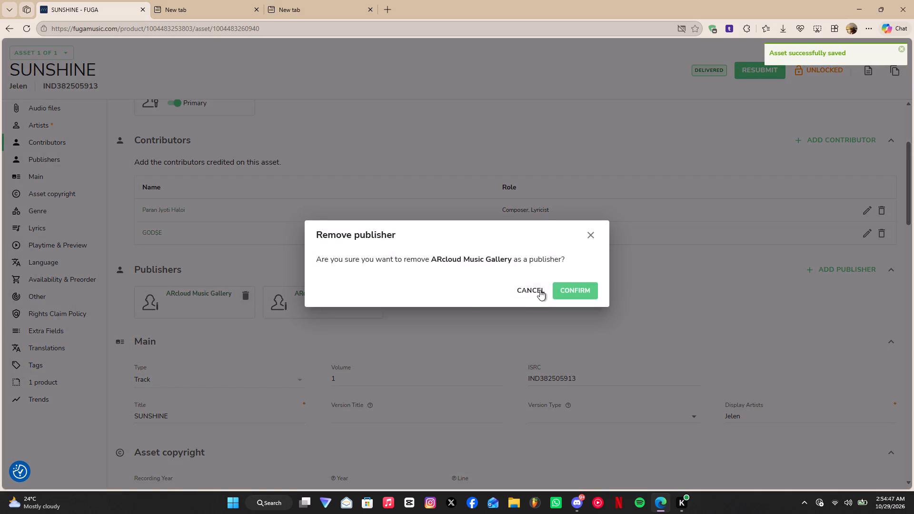
{"action": "left_click", "coordinate": [543, 290]}
{"action": "left_click", "coordinate": [378, 299]}
{"action": "left_click", "coordinate": [579, 296]}
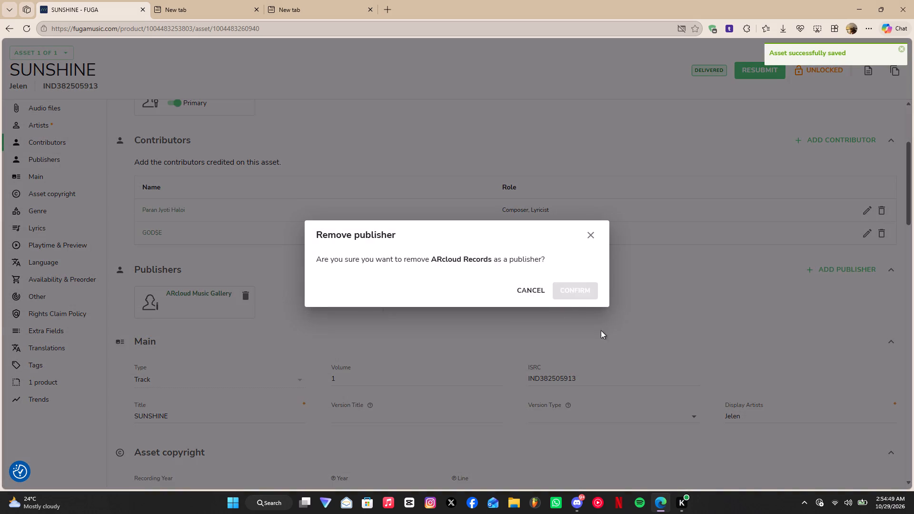
Enter the composer and lyricist's name as Rights Ownership Name and set Rights Contract Begin Date to 10/29/2026.
{"action": "scroll", "coordinate": [602, 331], "scroll_direction": "down", "scroll_amount": 4}
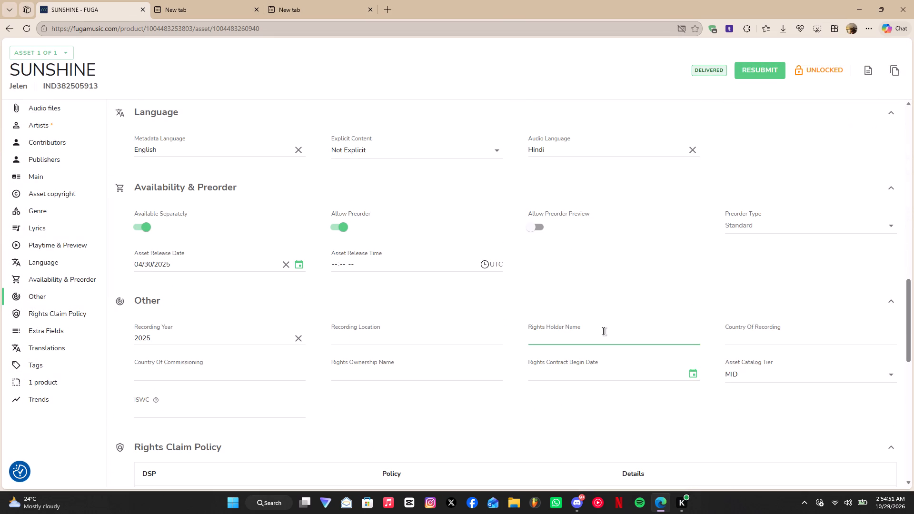
{"action": "left_click", "coordinate": [448, 376]}
{"action": "key", "text": "ctrl+v"}
{"action": "left_click", "coordinate": [691, 374]}
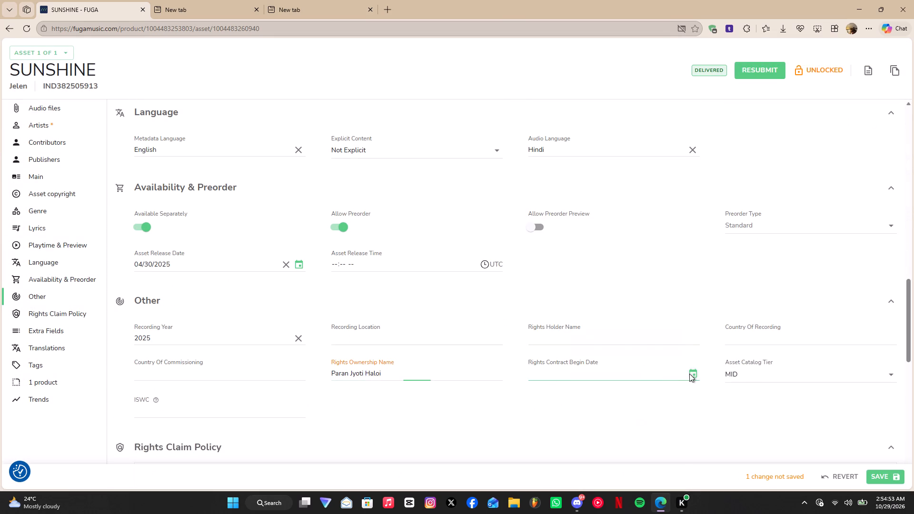
{"action": "left_click", "coordinate": [634, 453]}
Set the SUNSHINE track's Rights Holder Name to "ARcloud Music Gallery, ARcloud Records" and save the track.
{"action": "left_click", "coordinate": [218, 0]}
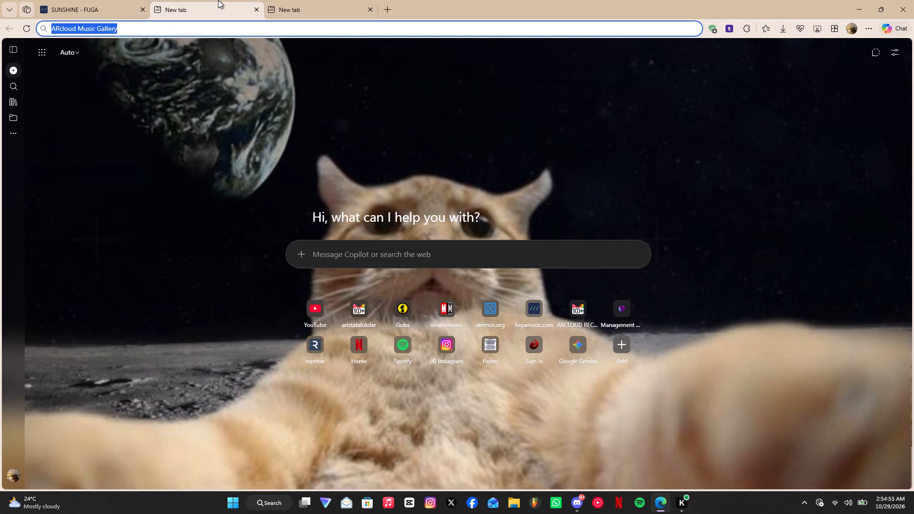
{"action": "left_click", "coordinate": [365, 0]}
{"action": "key", "text": "ctrl+c"}
{"action": "left_click", "coordinate": [192, 0]}
{"action": "left_click", "coordinate": [112, 0]}
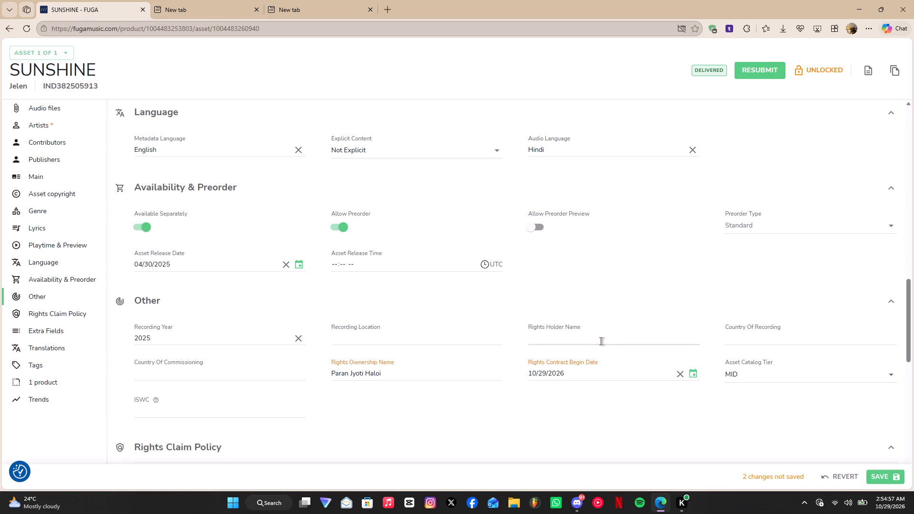
{"action": "left_click", "coordinate": [601, 341]}
{"action": "key", "text": "ctrl+v"}
{"action": "left_click", "coordinate": [883, 479]}
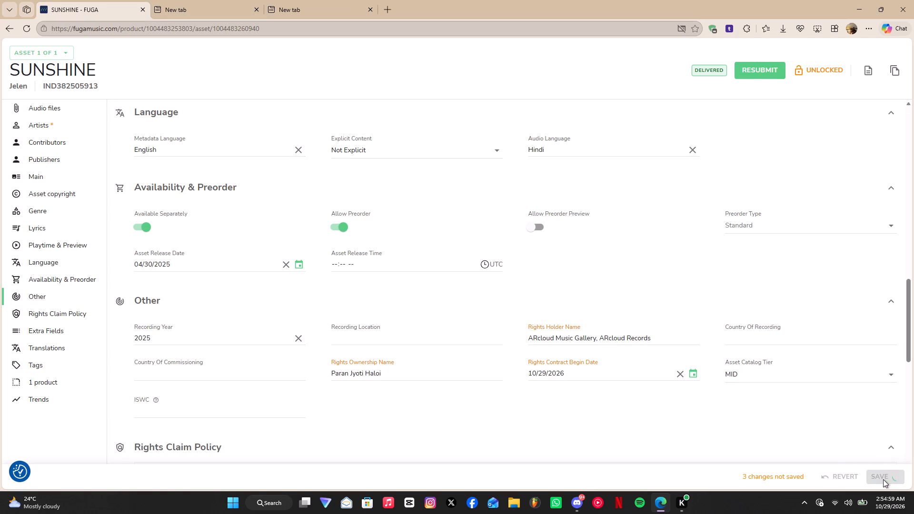
Resubmit the SUNSHINE product for review without any reviewer instructions.
{"action": "left_click", "coordinate": [758, 74]}
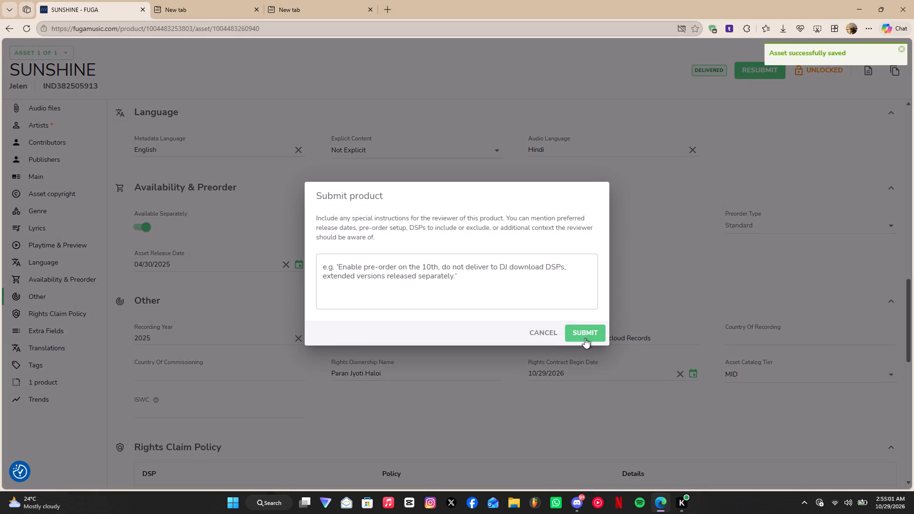
{"action": "left_click", "coordinate": [585, 338]}
Return to the products list and open the Tere Sath product, catalogue number ARCAT25A03.
{"action": "scroll", "coordinate": [657, 373], "scroll_direction": "up", "scroll_amount": 9}
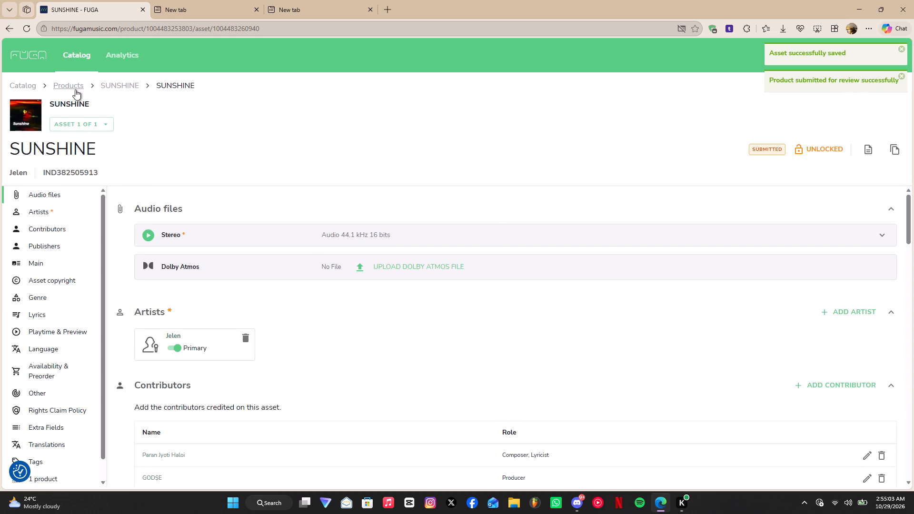
{"action": "left_click", "coordinate": [72, 88]}
{"action": "scroll", "coordinate": [465, 288], "scroll_direction": "down", "scroll_amount": 4}
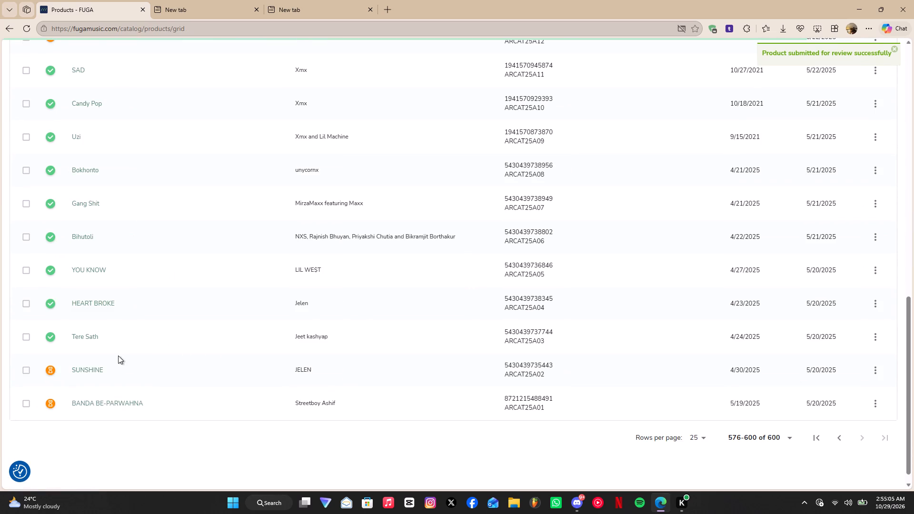
{"action": "left_click", "coordinate": [841, 441]}
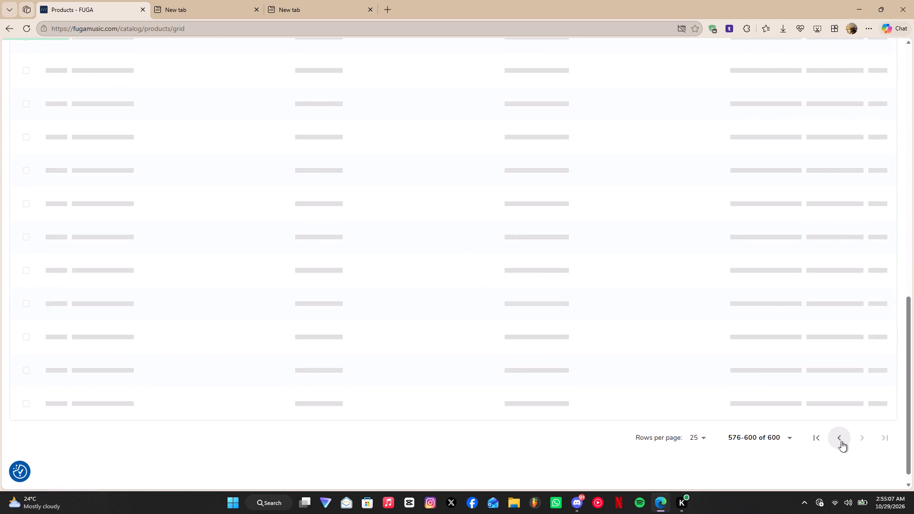
{"action": "scroll", "coordinate": [764, 440], "scroll_direction": "up", "scroll_amount": 3}
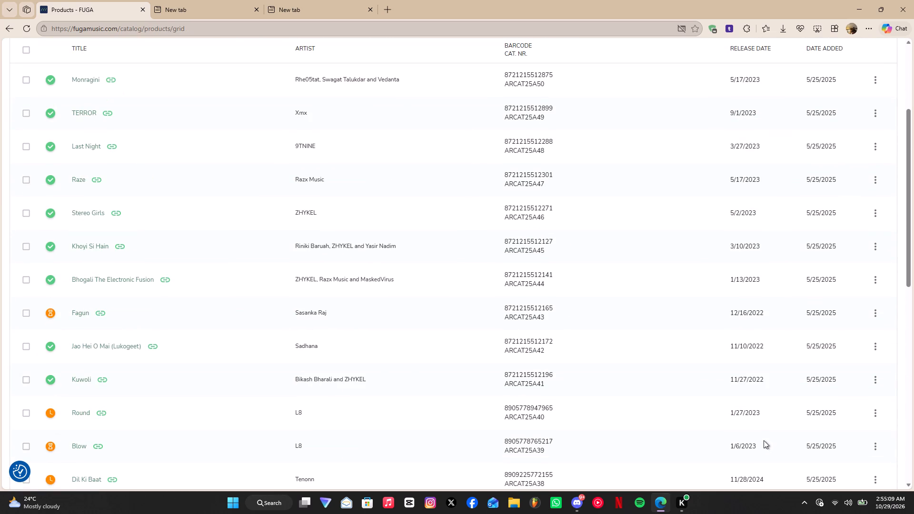
{"action": "scroll", "coordinate": [766, 429], "scroll_direction": "down", "scroll_amount": 4}
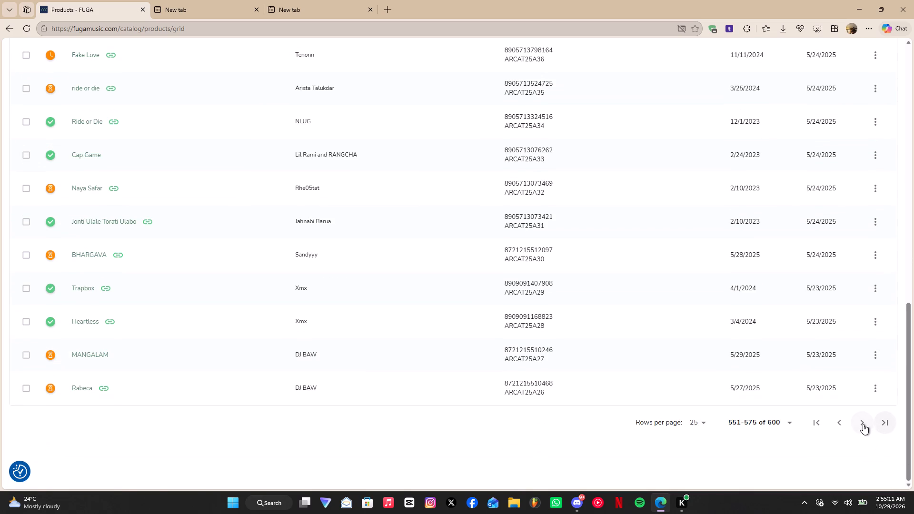
{"action": "left_click", "coordinate": [863, 424]}
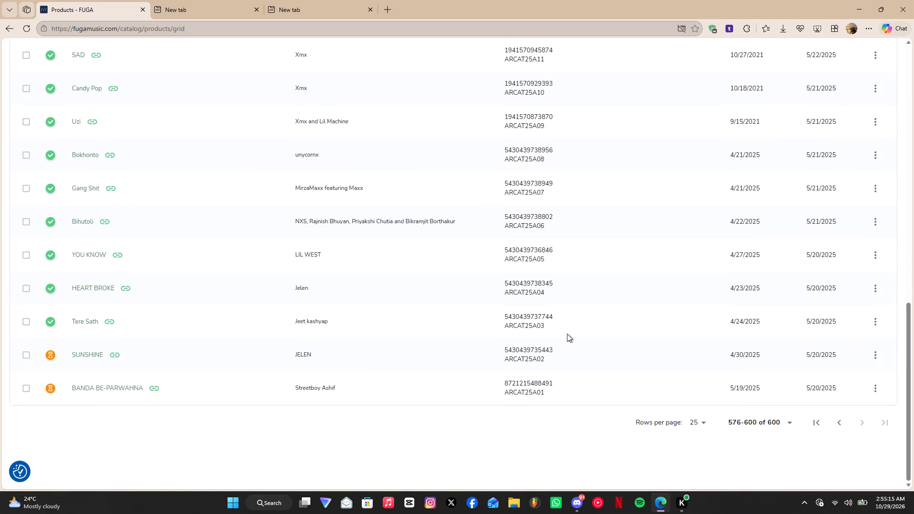
{"action": "left_click", "coordinate": [83, 324]}
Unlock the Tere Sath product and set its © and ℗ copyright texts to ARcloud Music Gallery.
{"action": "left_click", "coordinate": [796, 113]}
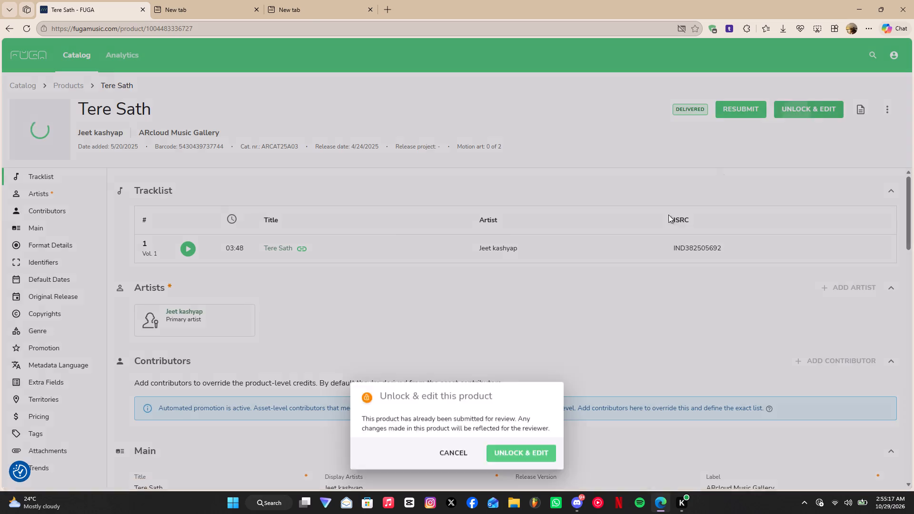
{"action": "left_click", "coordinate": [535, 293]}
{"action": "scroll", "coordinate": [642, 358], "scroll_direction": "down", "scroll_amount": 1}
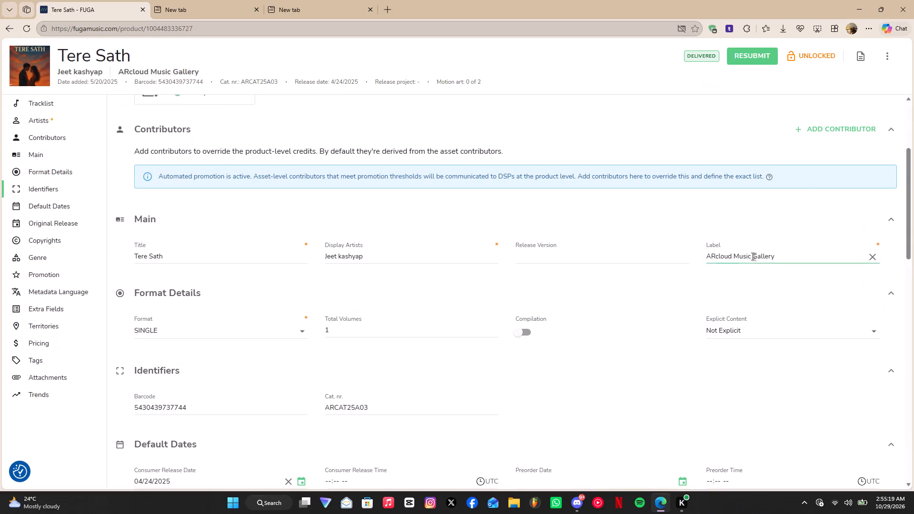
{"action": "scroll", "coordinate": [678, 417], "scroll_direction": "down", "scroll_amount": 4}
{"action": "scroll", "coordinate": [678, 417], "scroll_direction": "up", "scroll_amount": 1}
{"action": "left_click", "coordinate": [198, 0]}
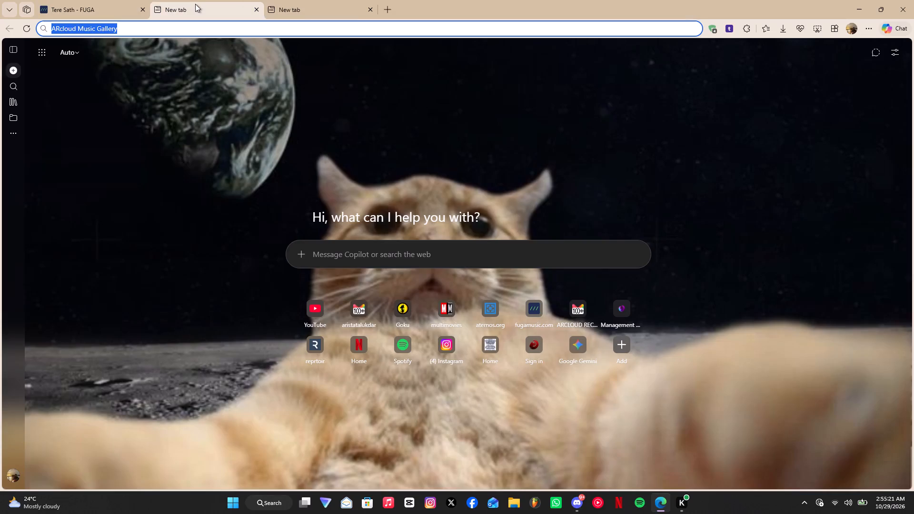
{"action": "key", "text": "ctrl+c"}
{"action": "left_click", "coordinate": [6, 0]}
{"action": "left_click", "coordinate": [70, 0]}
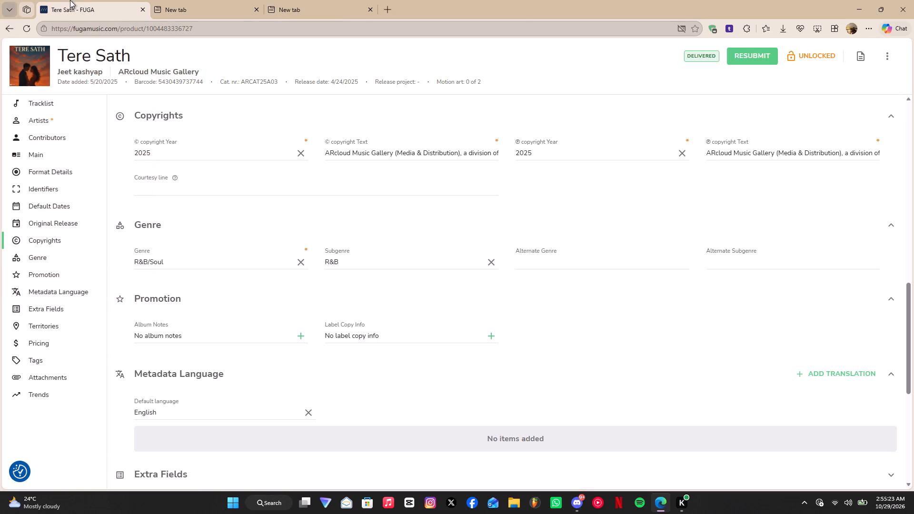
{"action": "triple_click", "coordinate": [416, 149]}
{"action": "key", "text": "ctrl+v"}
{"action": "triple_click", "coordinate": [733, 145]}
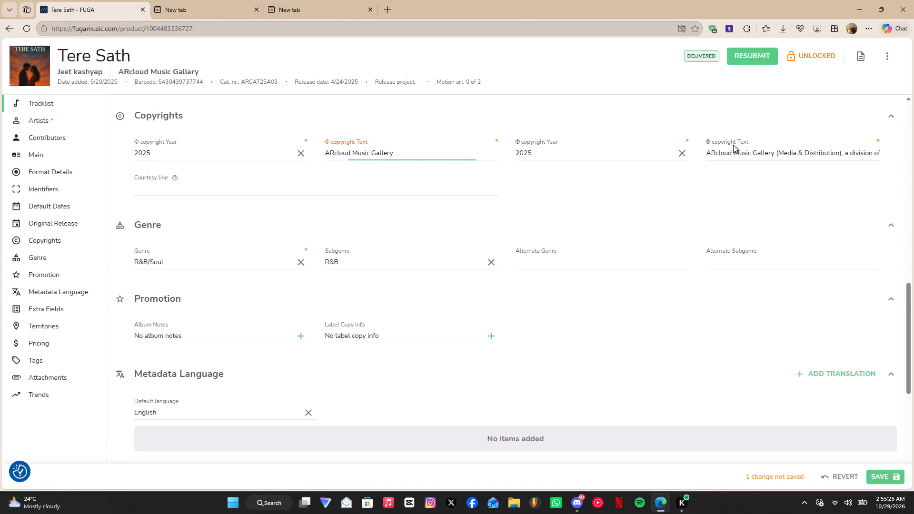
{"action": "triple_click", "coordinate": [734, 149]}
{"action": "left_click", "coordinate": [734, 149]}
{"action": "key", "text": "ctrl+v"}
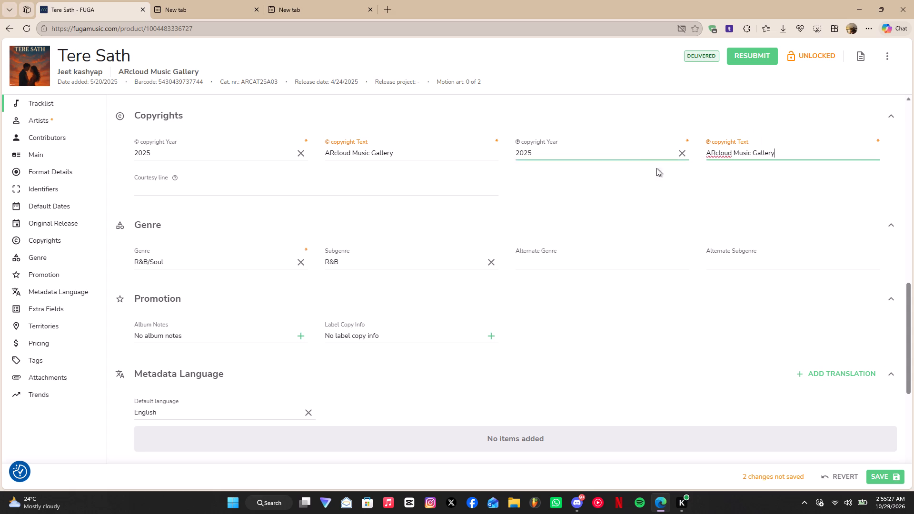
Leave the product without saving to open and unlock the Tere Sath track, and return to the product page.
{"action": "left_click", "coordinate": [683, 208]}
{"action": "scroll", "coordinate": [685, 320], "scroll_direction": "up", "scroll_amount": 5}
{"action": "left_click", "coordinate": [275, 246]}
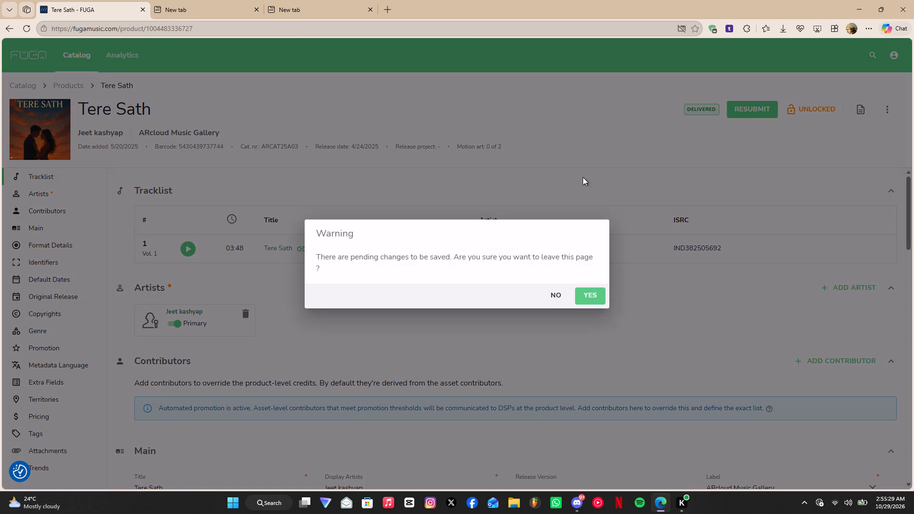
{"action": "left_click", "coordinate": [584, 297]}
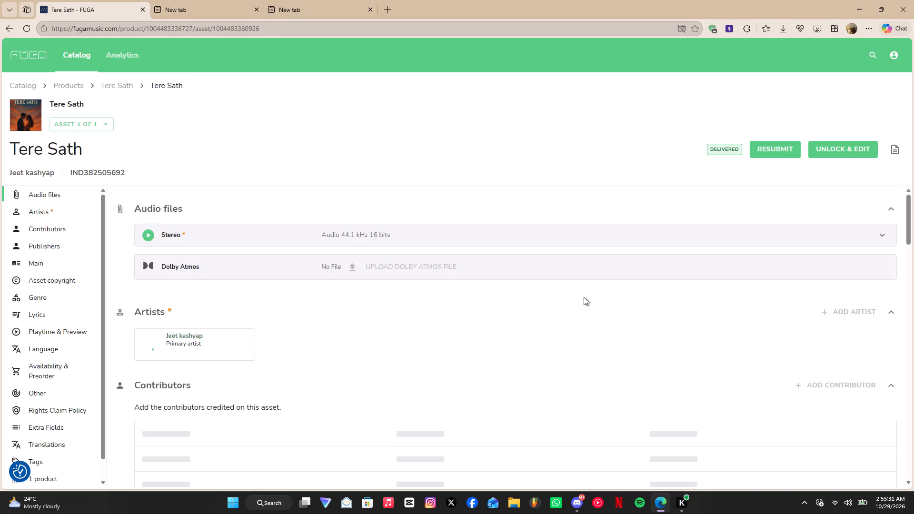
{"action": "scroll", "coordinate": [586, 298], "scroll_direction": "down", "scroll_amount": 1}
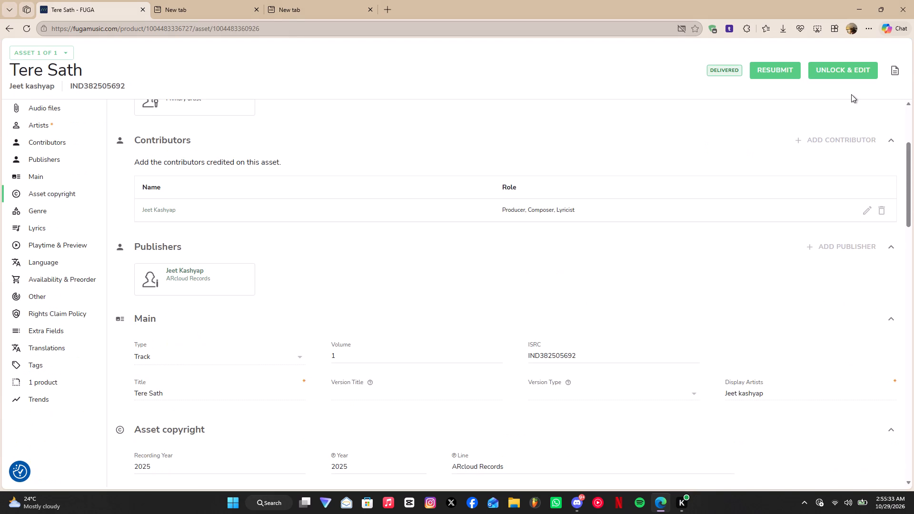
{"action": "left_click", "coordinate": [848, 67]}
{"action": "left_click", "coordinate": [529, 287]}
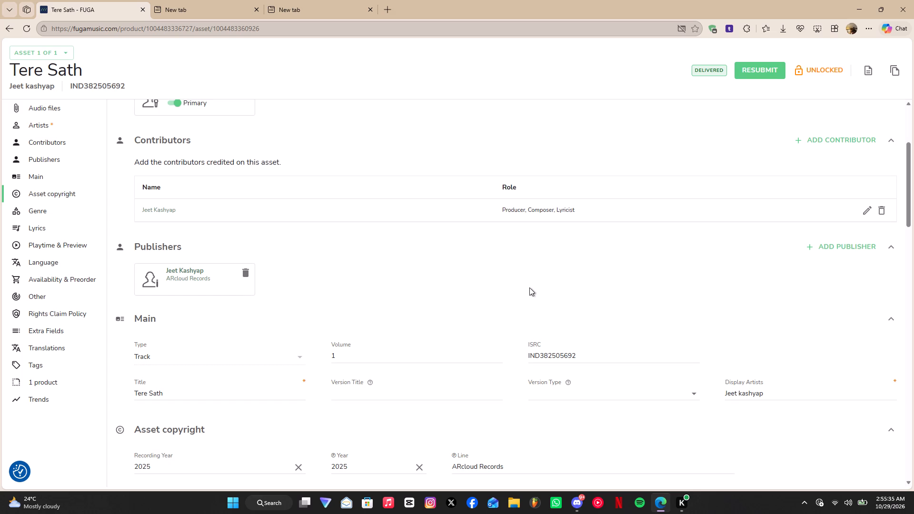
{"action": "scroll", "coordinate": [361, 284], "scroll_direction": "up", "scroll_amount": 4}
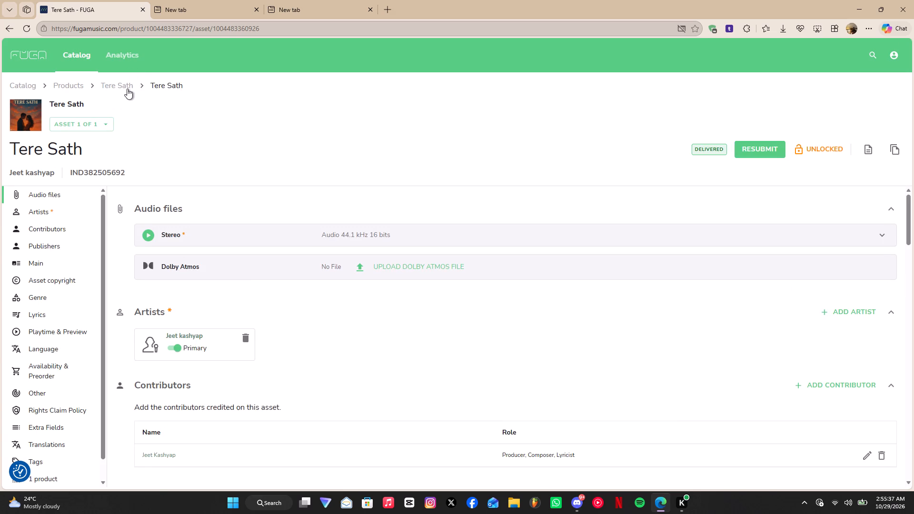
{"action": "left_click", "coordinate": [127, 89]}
Copy the text ARcloud Music Gallery from the other browser tab and unlock the Tere Sath product for editing.
{"action": "scroll", "coordinate": [535, 270], "scroll_direction": "down", "scroll_amount": 2}
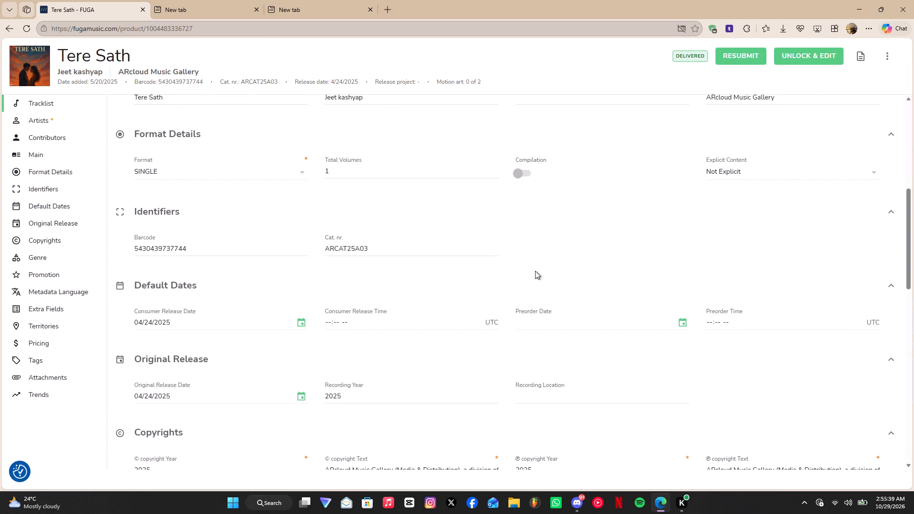
{"action": "scroll", "coordinate": [535, 271], "scroll_direction": "down", "scroll_amount": 1}
{"action": "left_click", "coordinate": [238, 0]}
{"action": "key", "text": "ctrl+c"}
{"action": "left_click", "coordinate": [74, 0]}
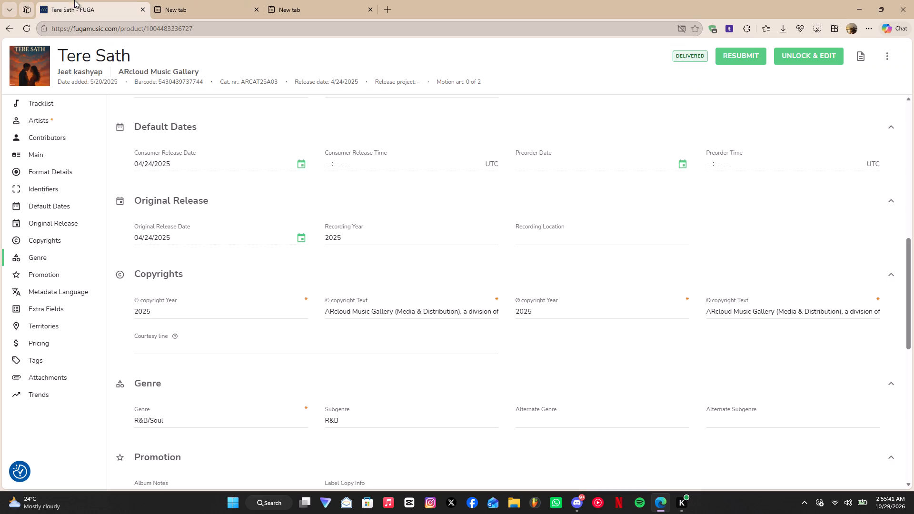
{"action": "triple_click", "coordinate": [430, 310]}
{"action": "left_click", "coordinate": [430, 310]}
{"action": "key", "text": "ctrl+v"}
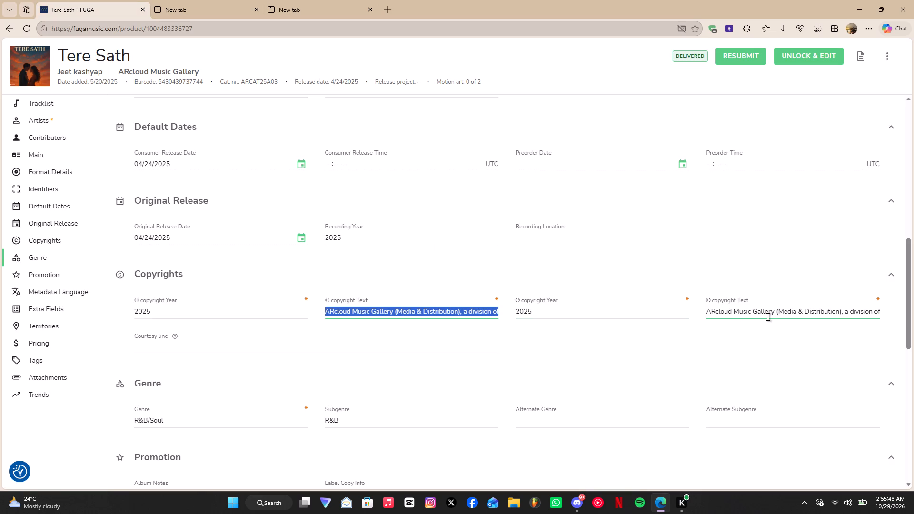
{"action": "left_click", "coordinate": [800, 57]}
{"action": "left_click", "coordinate": [518, 291]}
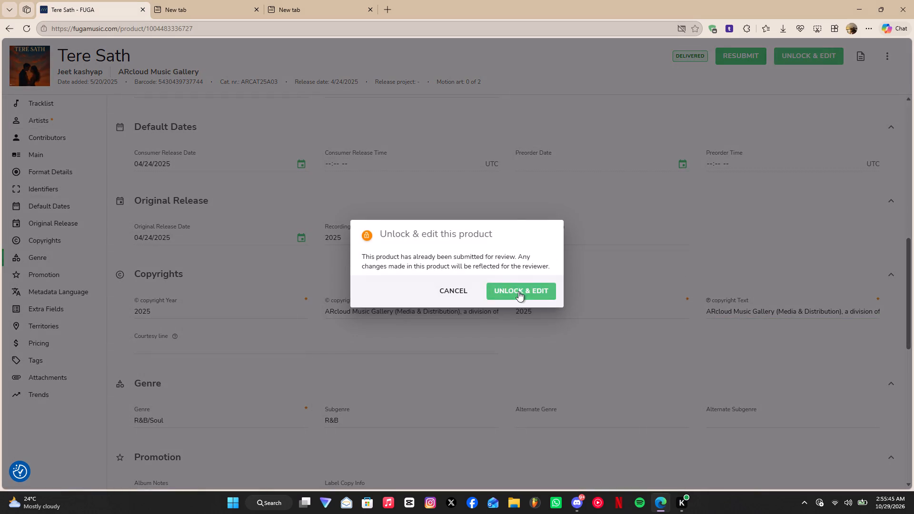
Replace the Tere Sath product's © and ℗ copyright texts with ARcloud Music Gallery and save the product.
{"action": "left_click", "coordinate": [430, 301]}
{"action": "key", "text": "ctrl+v"}
{"action": "triple_click", "coordinate": [761, 309]}
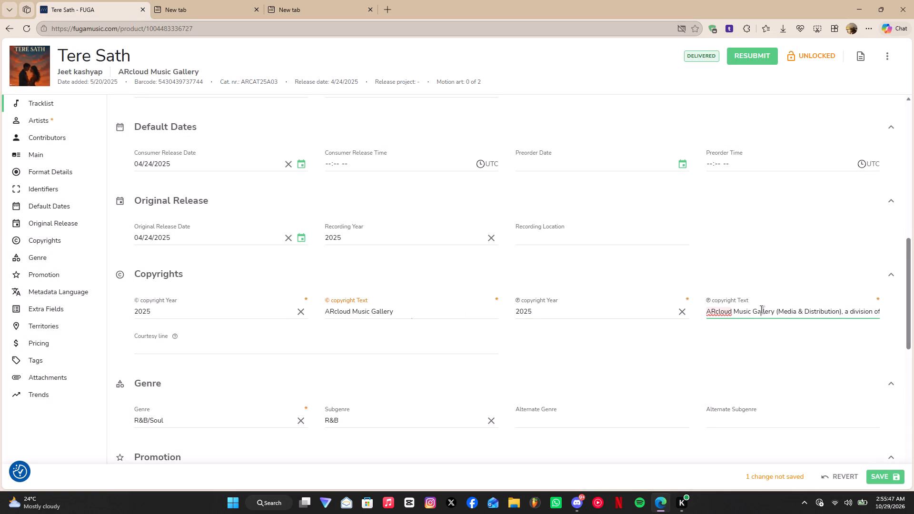
{"action": "triple_click", "coordinate": [761, 309]}
{"action": "key", "text": "ctrl+v"}
{"action": "left_click", "coordinate": [884, 478]}
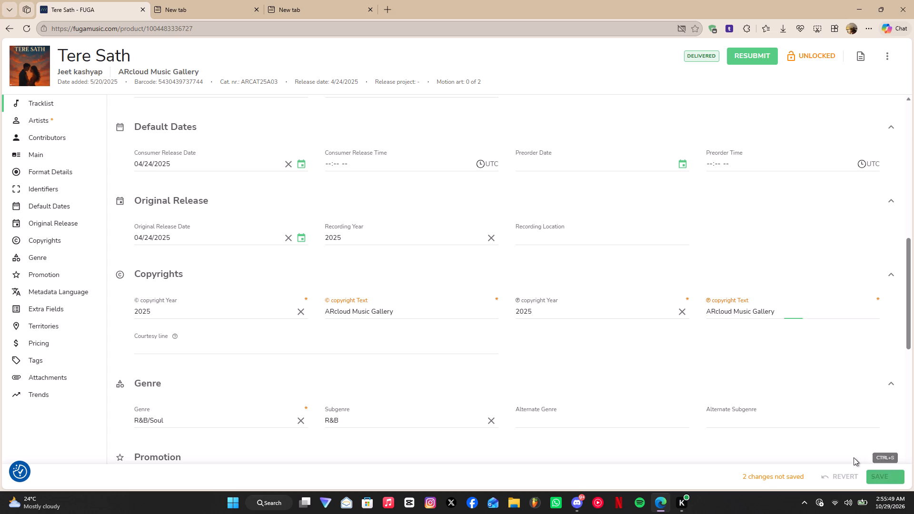
Open the Tere Sath track from the product's tracklist and unlock it for editing.
{"action": "scroll", "coordinate": [716, 360], "scroll_direction": "up", "scroll_amount": 7}
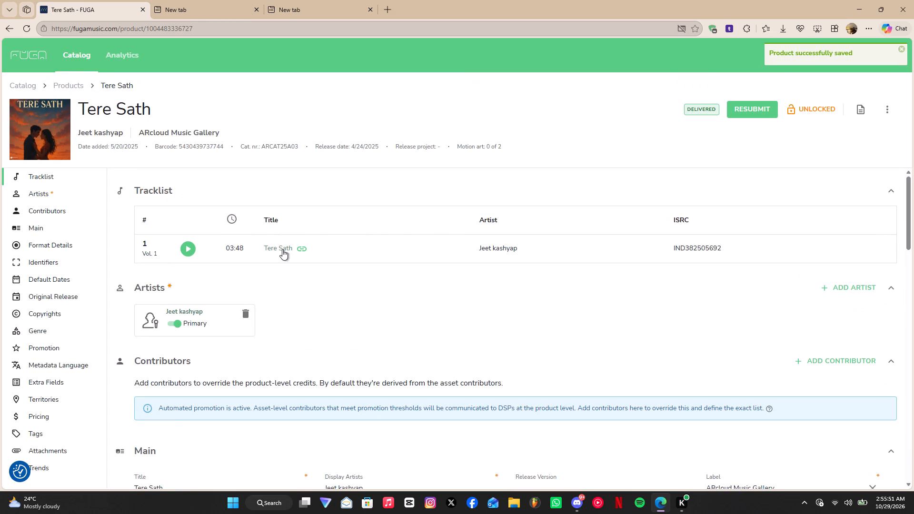
{"action": "left_click", "coordinate": [282, 249]}
{"action": "left_click", "coordinate": [820, 148]}
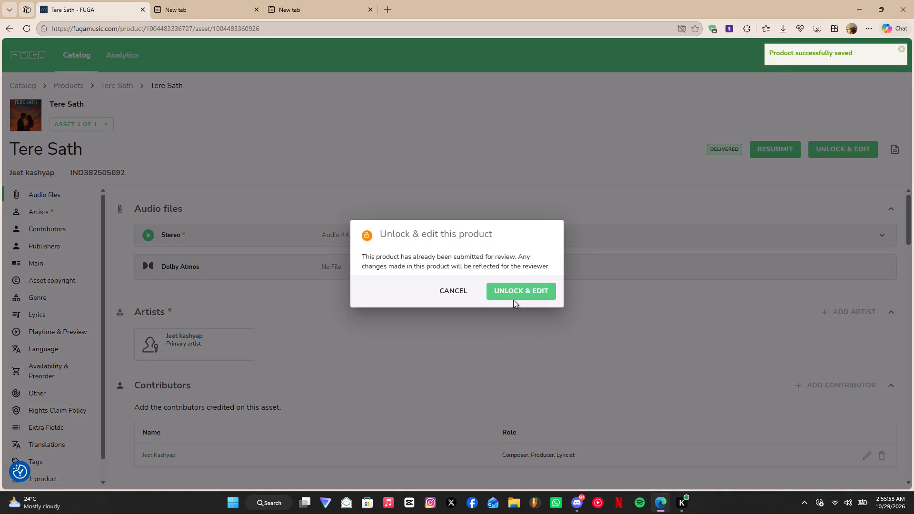
{"action": "left_click", "coordinate": [513, 293]}
Copy the composer and lyricist's name from the Tere Sath track's contributors.
{"action": "scroll", "coordinate": [517, 299], "scroll_direction": "down", "scroll_amount": 1}
{"action": "left_click_drag", "start_coordinate": [201, 209], "coordinate": [151, 214]}
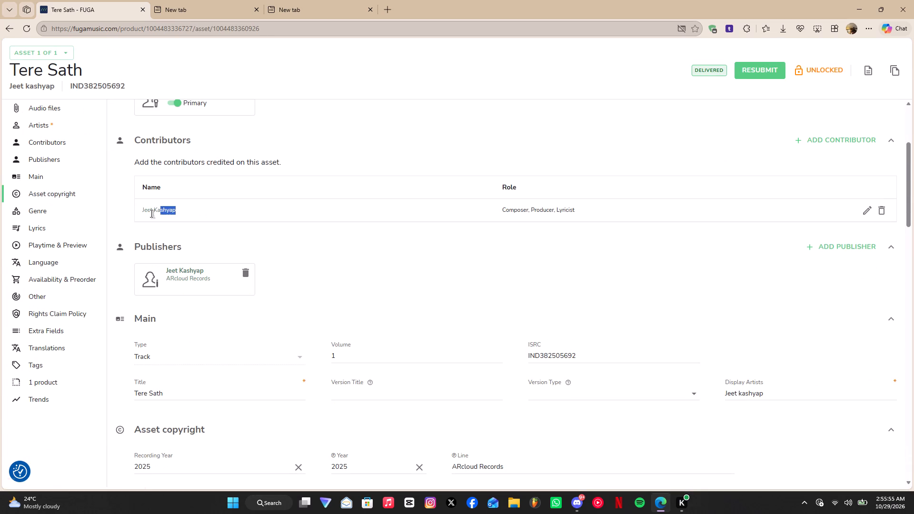
{"action": "left_click_drag", "start_coordinate": [151, 214], "coordinate": [141, 214]}
{"action": "left_click", "coordinate": [161, 178]}
Add ARcloud Music Gallery as the Tere Sath track's publisher and remove ARcloud Records.
{"action": "left_click", "coordinate": [819, 254]}
{"action": "left_click", "coordinate": [822, 319]}
{"action": "left_click", "coordinate": [554, 315]}
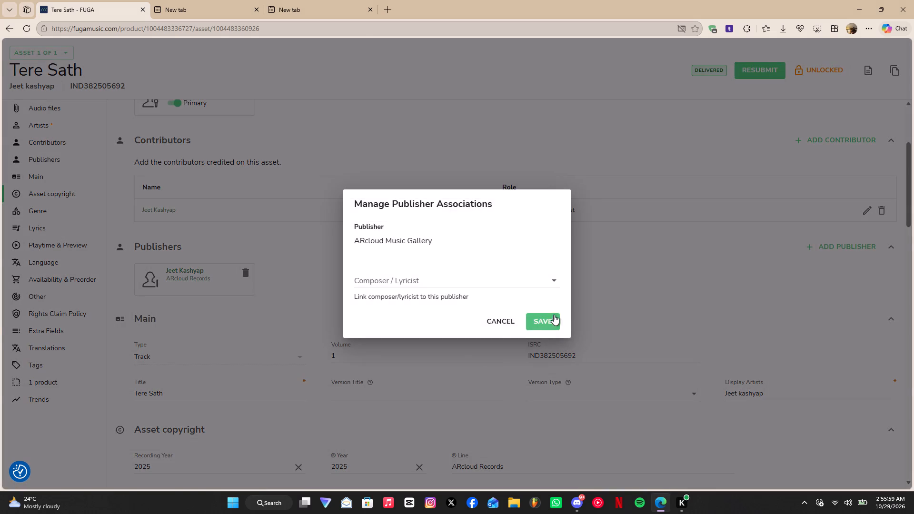
{"action": "left_click", "coordinate": [378, 267]}
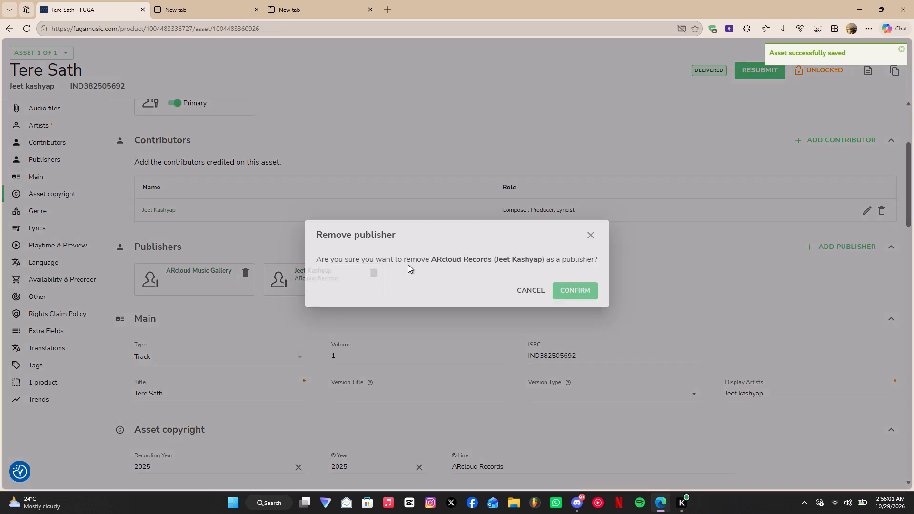
{"action": "left_click", "coordinate": [569, 293]}
Fill the Tere Sath track's rights ownership name with the copied name, rights holder ARcloud Music Gallery, ARcloud Records and contract begin date 10/29/2026, and save.
{"action": "scroll", "coordinate": [576, 295], "scroll_direction": "down", "scroll_amount": 1}
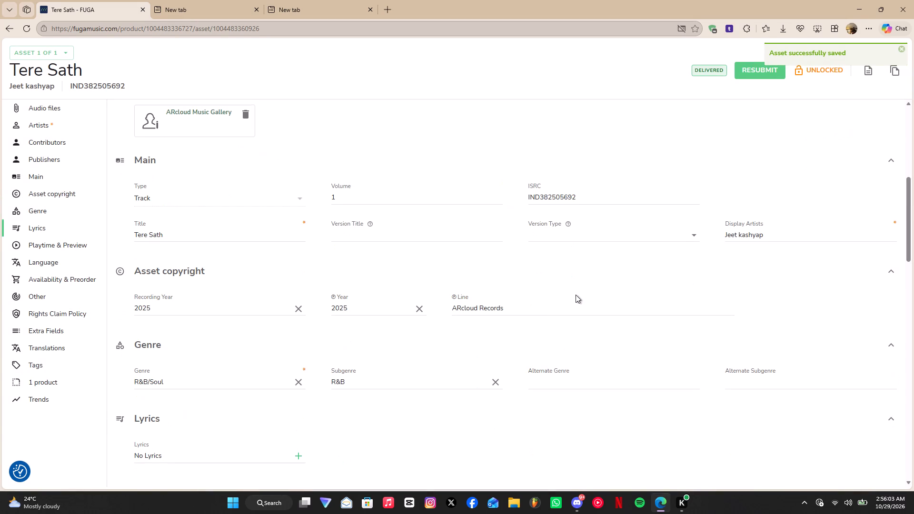
{"action": "scroll", "coordinate": [576, 295], "scroll_direction": "down", "scroll_amount": 3}
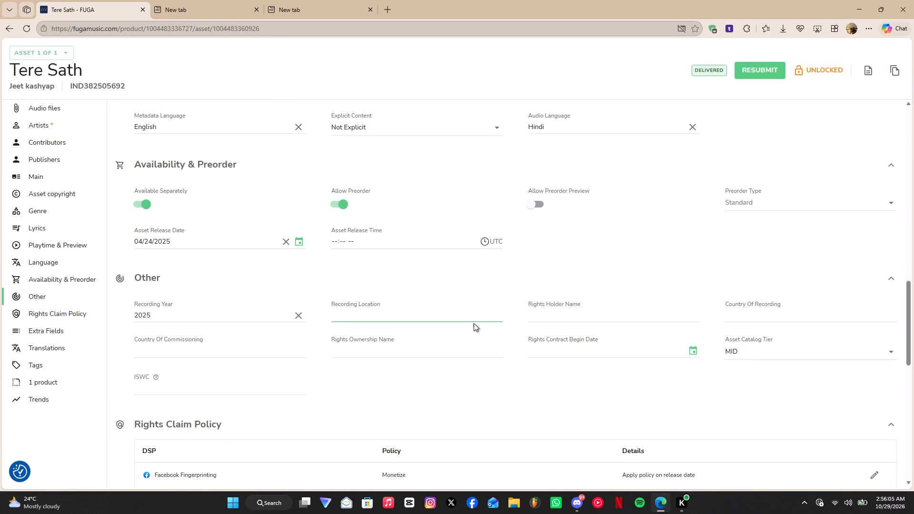
{"action": "left_click", "coordinate": [451, 356]}
{"action": "key", "text": "ctrl+v"}
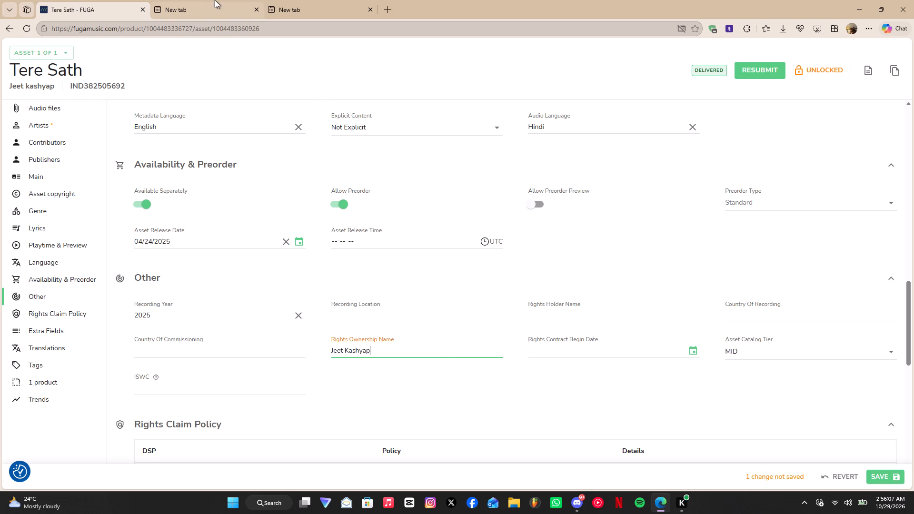
{"action": "left_click", "coordinate": [295, 0]}
{"action": "key", "text": "ctrl+c"}
{"action": "left_click", "coordinate": [137, 0]}
{"action": "left_click", "coordinate": [568, 316]}
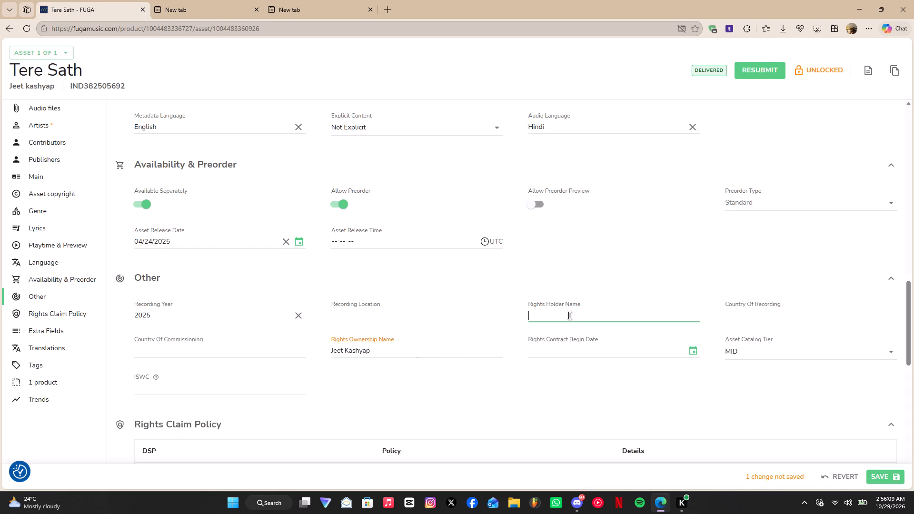
{"action": "key", "text": "ctrl+v"}
{"action": "left_click", "coordinate": [694, 352]}
{"action": "left_click", "coordinate": [627, 453]}
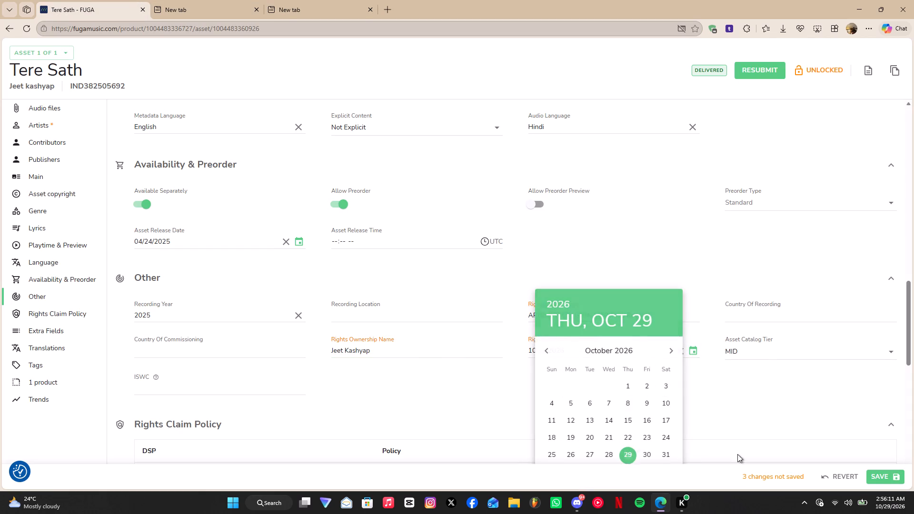
{"action": "left_click", "coordinate": [897, 474]}
Resubmit the Tere Sath product for review without special instructions.
{"action": "scroll", "coordinate": [707, 284], "scroll_direction": "up", "scroll_amount": 3}
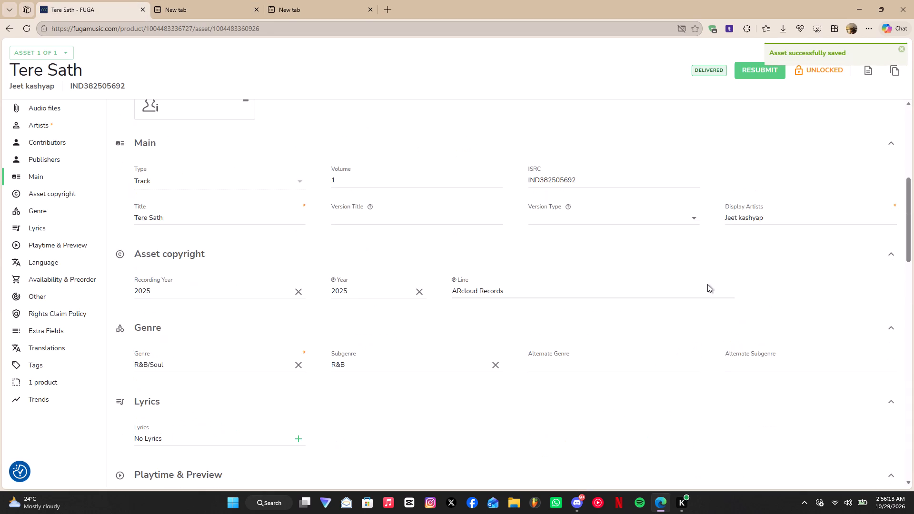
{"action": "scroll", "coordinate": [707, 284], "scroll_direction": "up", "scroll_amount": 1}
{"action": "left_click", "coordinate": [741, 71]}
{"action": "left_click", "coordinate": [586, 335]}
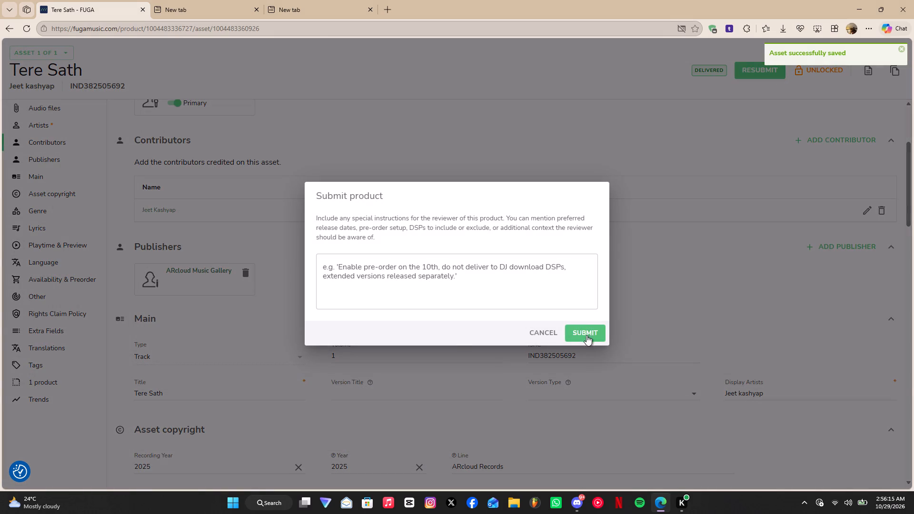
Return to the products catalog, open the HEART BROKE product and unlock it for editing.
{"action": "scroll", "coordinate": [447, 348], "scroll_direction": "up", "scroll_amount": 5}
{"action": "left_click", "coordinate": [71, 84]}
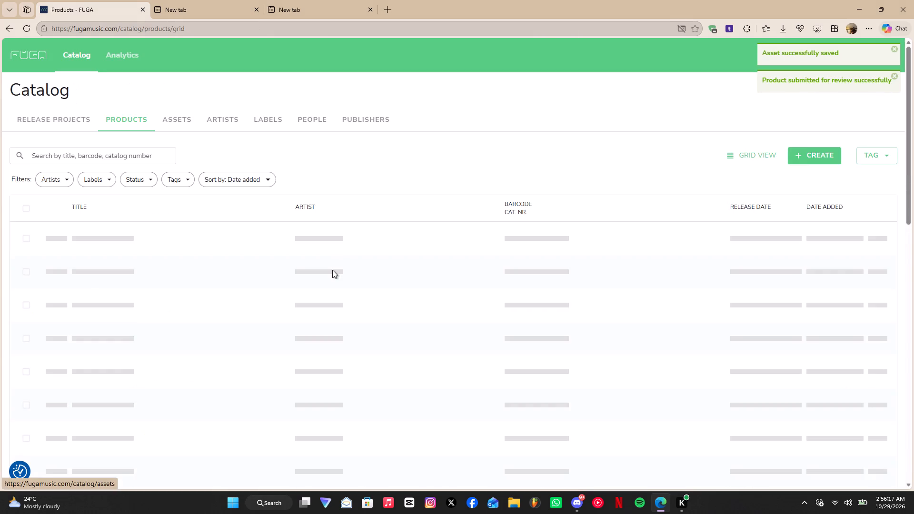
{"action": "scroll", "coordinate": [332, 268], "scroll_direction": "down", "scroll_amount": 5}
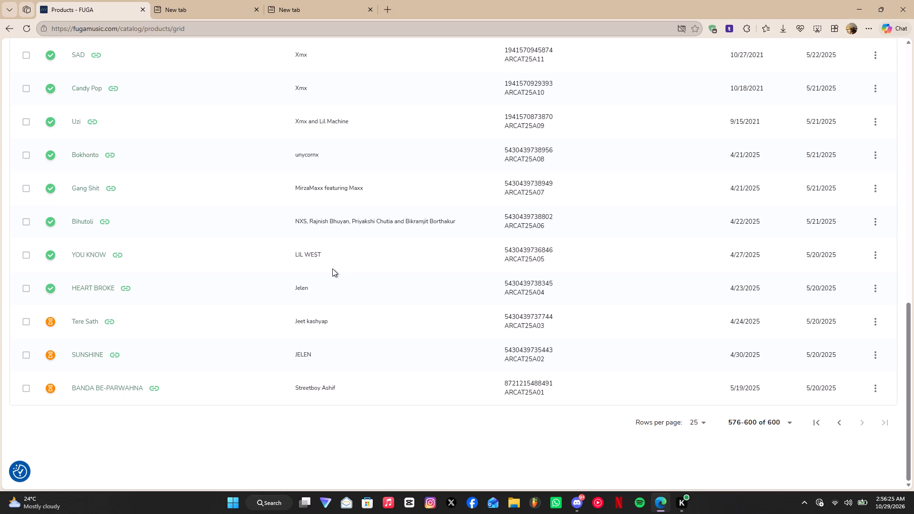
{"action": "left_click", "coordinate": [83, 288]}
{"action": "left_click", "coordinate": [810, 103]}
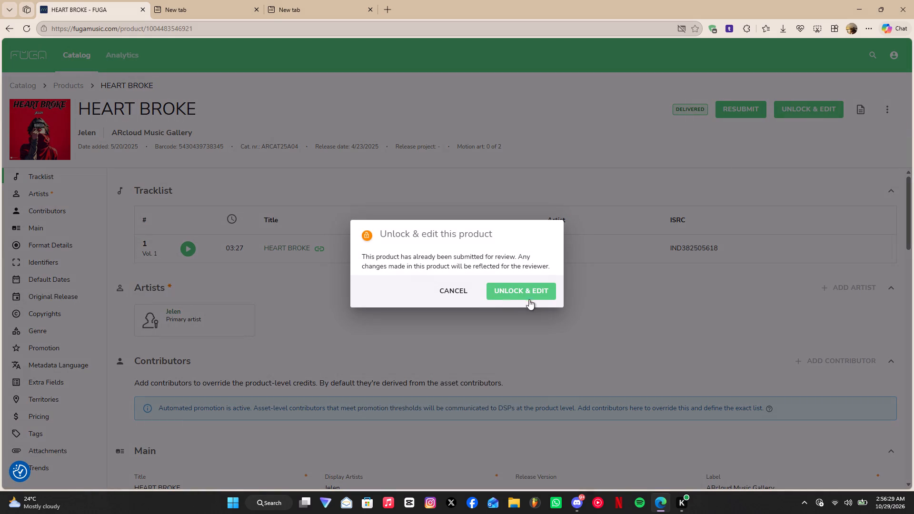
{"action": "left_click", "coordinate": [515, 295]}
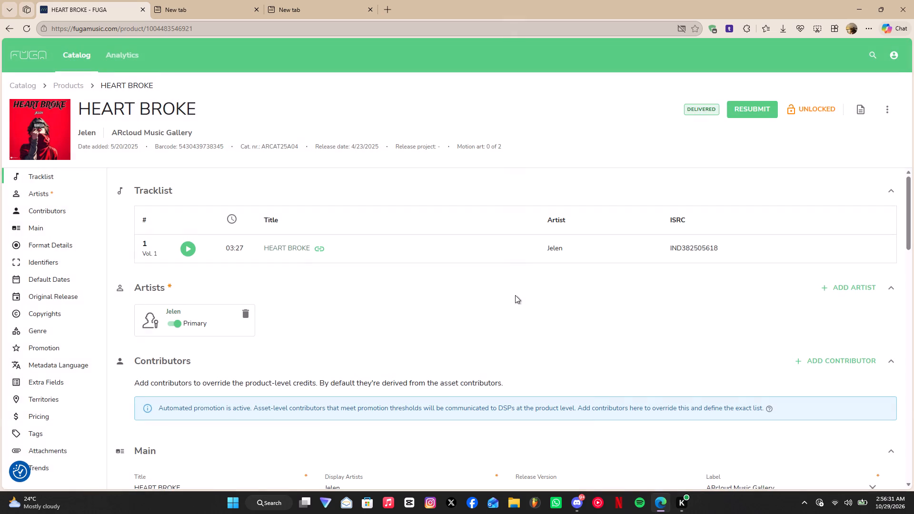
Replace the HEART BROKE product's © and ℗ copyright texts with ARcloud Music Gallery and save the product.
{"action": "scroll", "coordinate": [829, 352], "scroll_direction": "down", "scroll_amount": 3}
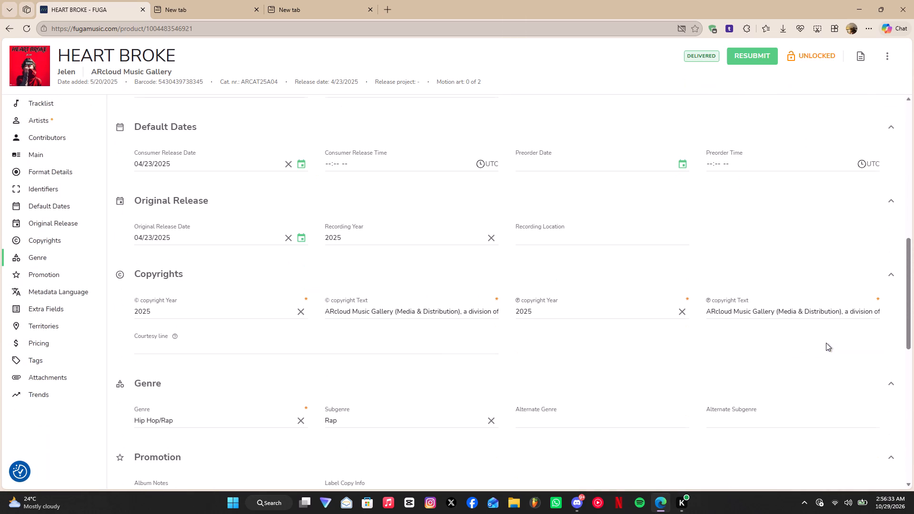
{"action": "left_click", "coordinate": [190, 0]}
{"action": "key", "text": "ctrl+c"}
{"action": "left_click", "coordinate": [99, 0]}
{"action": "triple_click", "coordinate": [468, 311]}
{"action": "key", "text": "ctrl+v"}
{"action": "triple_click", "coordinate": [789, 307]}
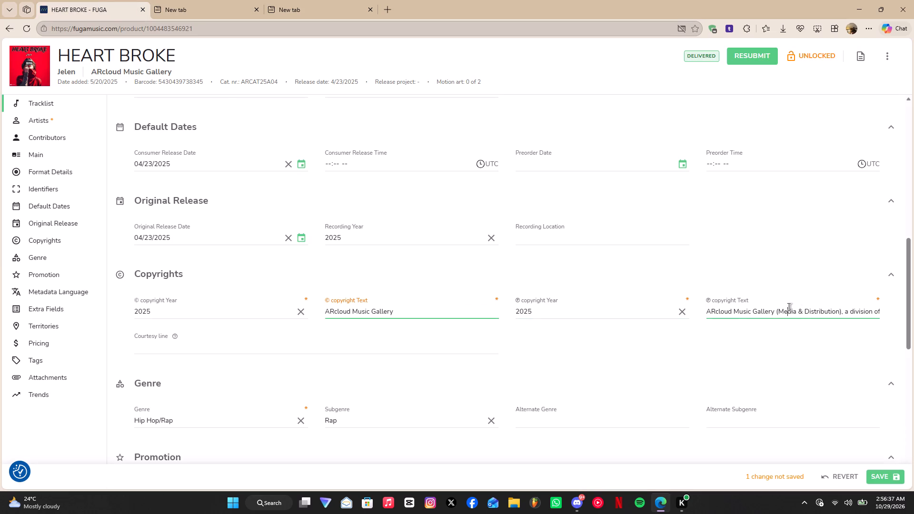
{"action": "key", "text": "ctrl+v"}
{"action": "left_click", "coordinate": [881, 484]}
{"action": "left_click", "coordinate": [882, 480]}
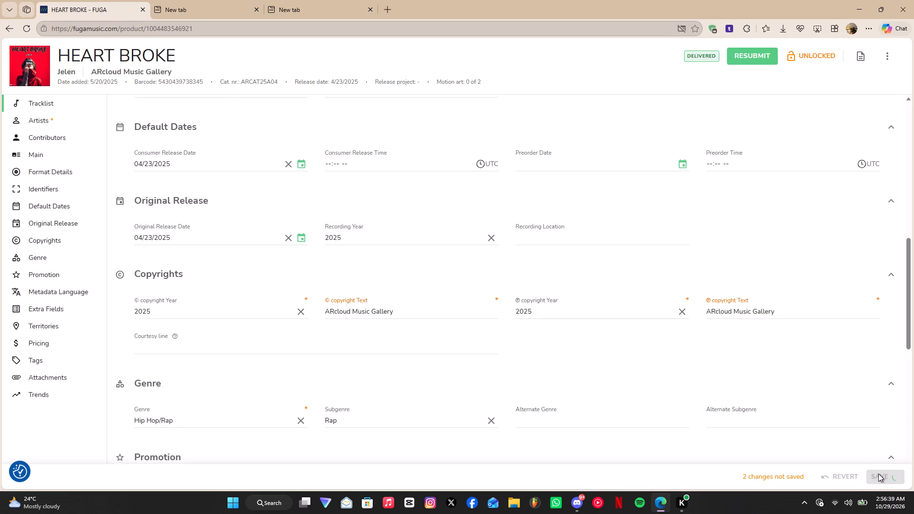
Open the HEART BROKE track from the product's tracklist and unlock it for editing.
{"action": "scroll", "coordinate": [534, 362], "scroll_direction": "up", "scroll_amount": 7}
{"action": "left_click", "coordinate": [298, 244]}
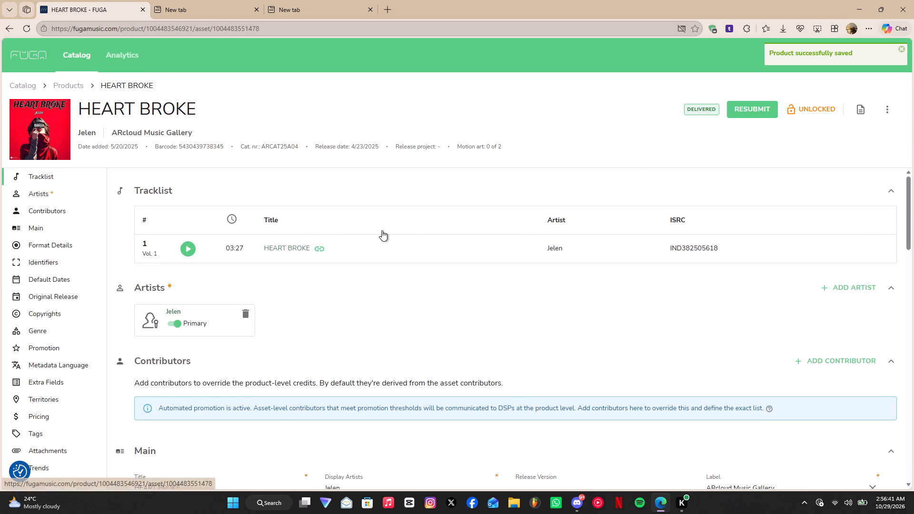
{"action": "left_click", "coordinate": [839, 151]}
{"action": "left_click", "coordinate": [528, 298]}
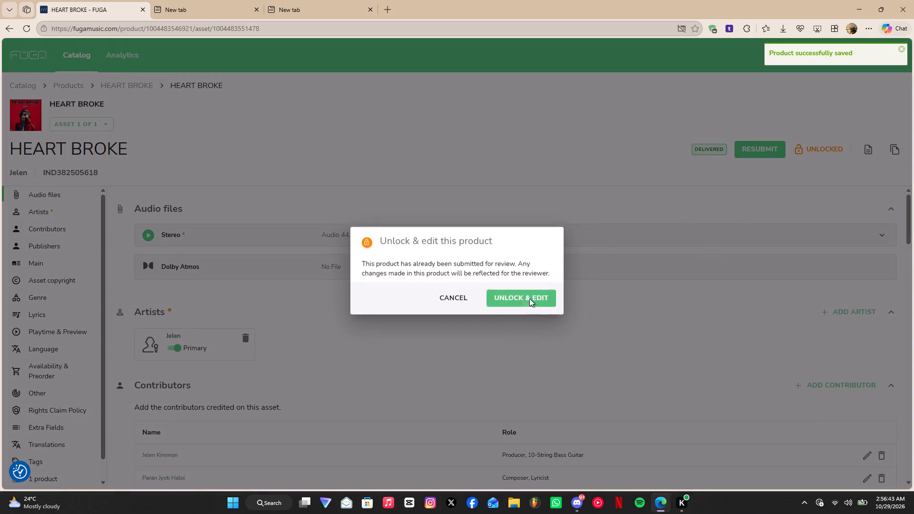
Copy the composer and lyricist's name from the HEART BROKE track's contributors.
{"action": "scroll", "coordinate": [535, 296], "scroll_direction": "down", "scroll_amount": 2}
{"action": "scroll", "coordinate": [535, 294], "scroll_direction": "up", "scroll_amount": 1}
{"action": "left_click_drag", "start_coordinate": [201, 227], "coordinate": [159, 231]}
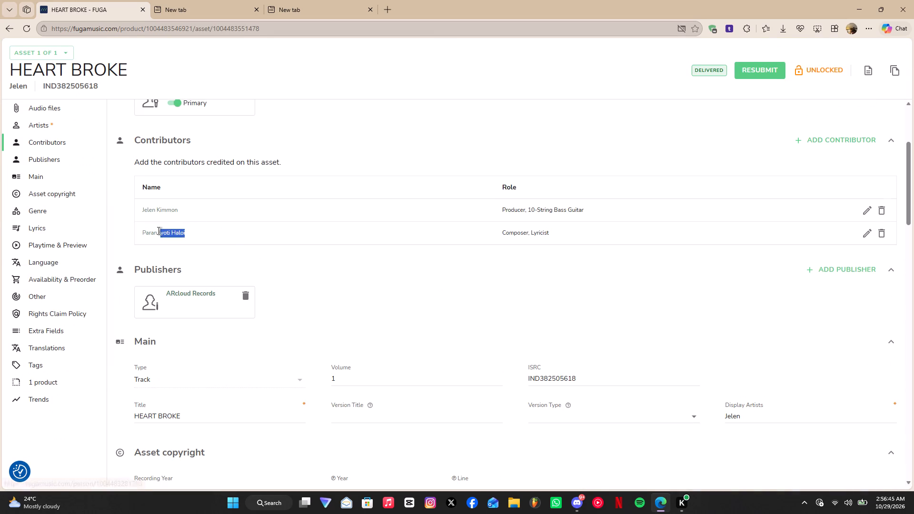
{"action": "left_click_drag", "start_coordinate": [159, 231], "coordinate": [140, 233]}
{"action": "left_click", "coordinate": [162, 207]}
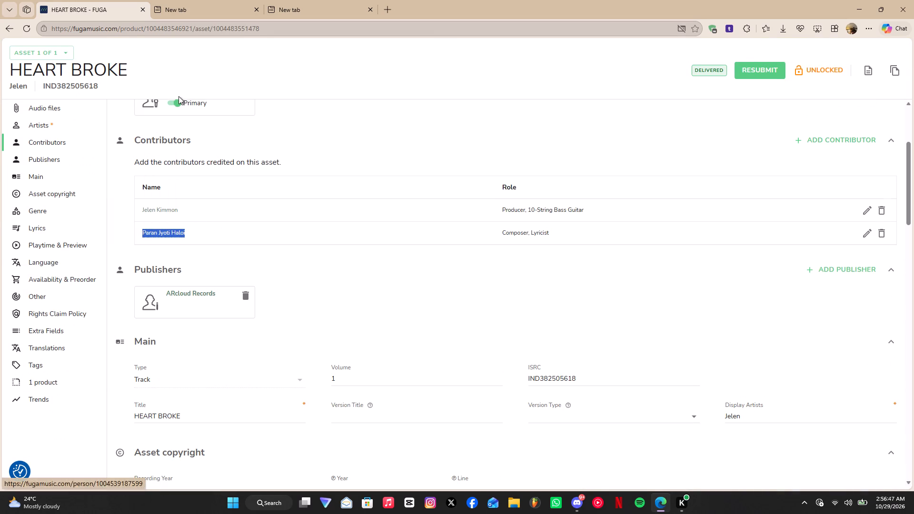
{"action": "key", "text": "ctrl+c"}
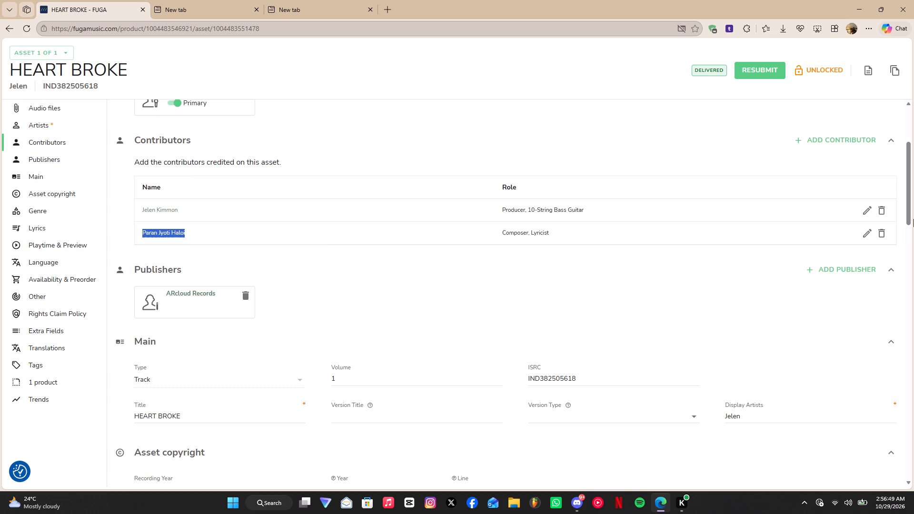
Add ARcloud Music Gallery as the HEART BROKE track's publisher and remove ARcloud Records.
{"action": "left_click", "coordinate": [852, 261]}
{"action": "left_click", "coordinate": [850, 266]}
{"action": "left_click", "coordinate": [849, 273]}
{"action": "left_click", "coordinate": [833, 339]}
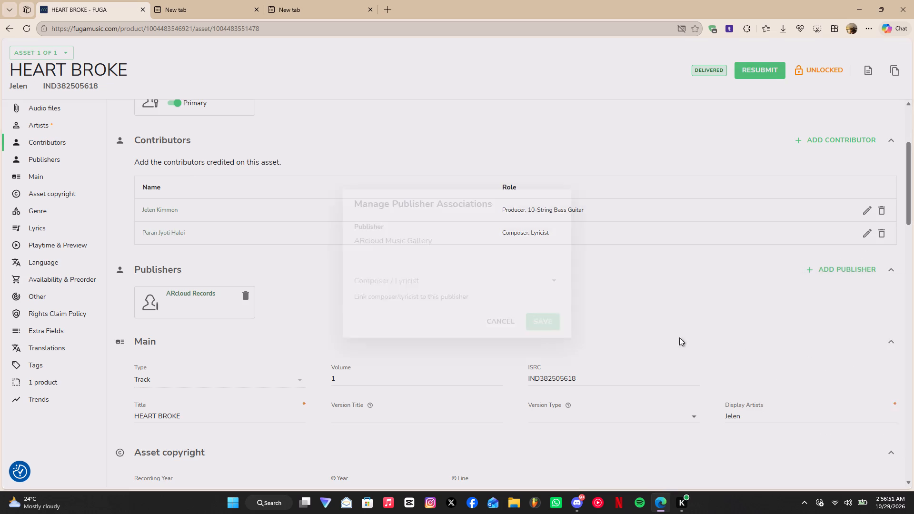
{"action": "left_click", "coordinate": [554, 324]}
{"action": "left_click", "coordinate": [243, 290]}
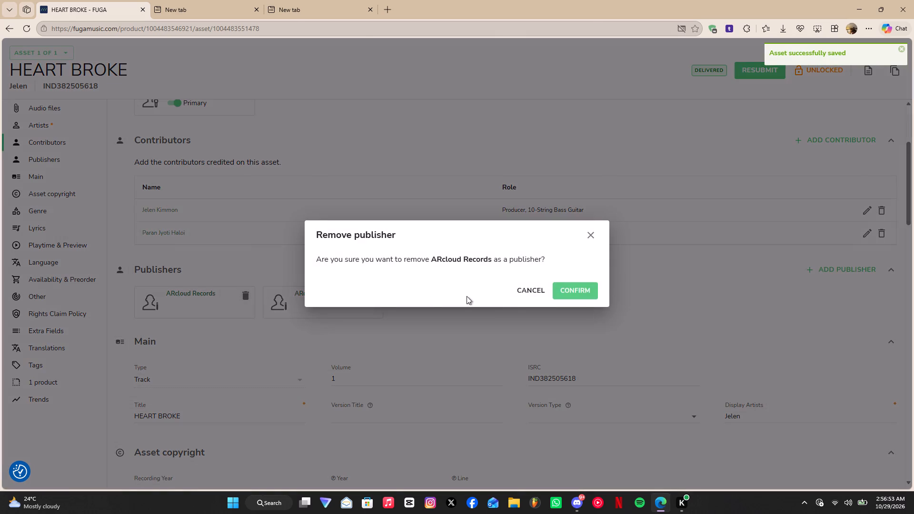
{"action": "left_click", "coordinate": [562, 293]}
Enter the copied name as the HEART BROKE track's rights ownership name, set the rights contract begin date to 10/29/2026, and save.
{"action": "scroll", "coordinate": [563, 293], "scroll_direction": "down", "scroll_amount": 3}
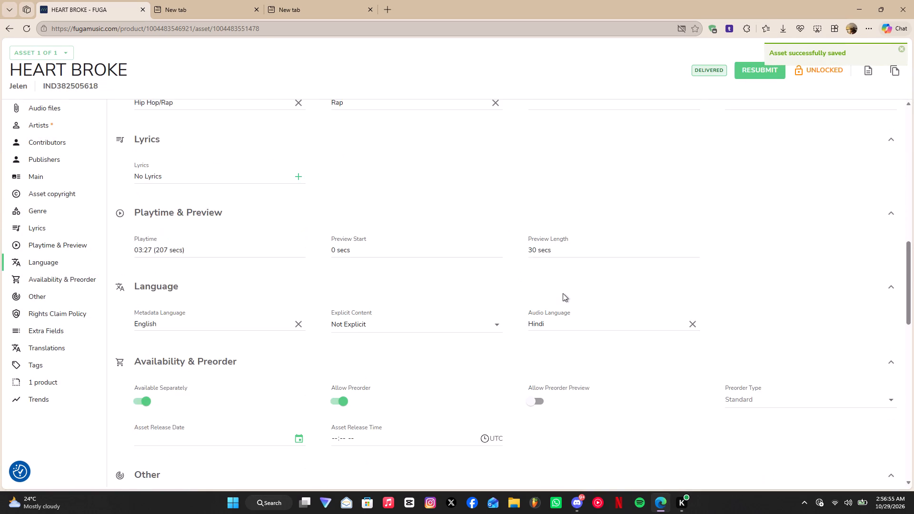
{"action": "scroll", "coordinate": [445, 374], "scroll_direction": "down", "scroll_amount": 2}
{"action": "scroll", "coordinate": [457, 331], "scroll_direction": "up", "scroll_amount": 1}
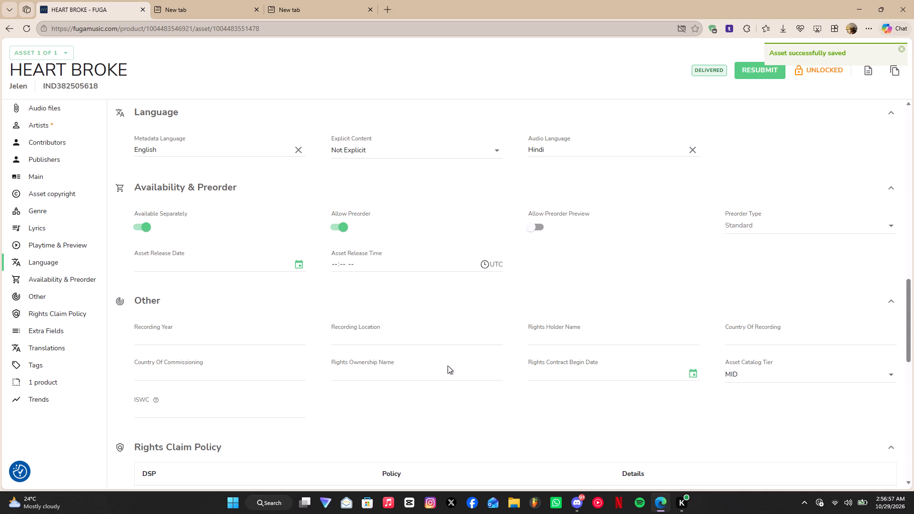
{"action": "left_click", "coordinate": [447, 369]}
{"action": "key", "text": "ctrl+v"}
{"action": "left_click", "coordinate": [695, 376]}
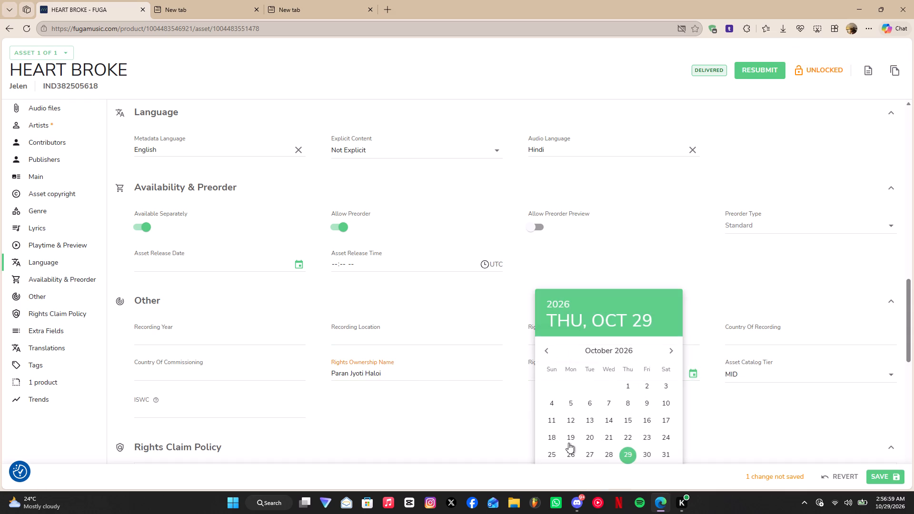
{"action": "left_click", "coordinate": [636, 450]}
{"action": "left_click", "coordinate": [880, 478]}
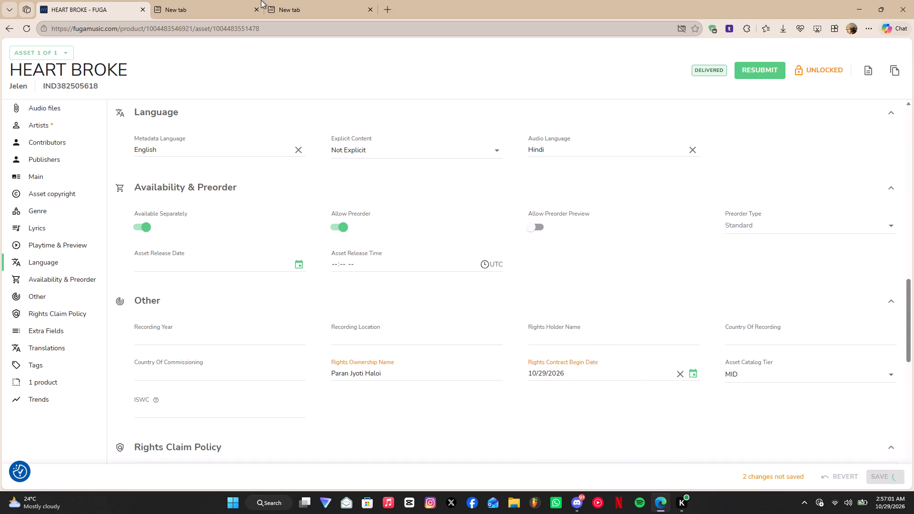
Copy the prepared rights holder text, set the HEART BROKE track's rights holder name to ARcloud Music Gallery, ARcloud Records, and save.
{"action": "left_click", "coordinate": [217, 0]}
{"action": "left_click", "coordinate": [323, 0]}
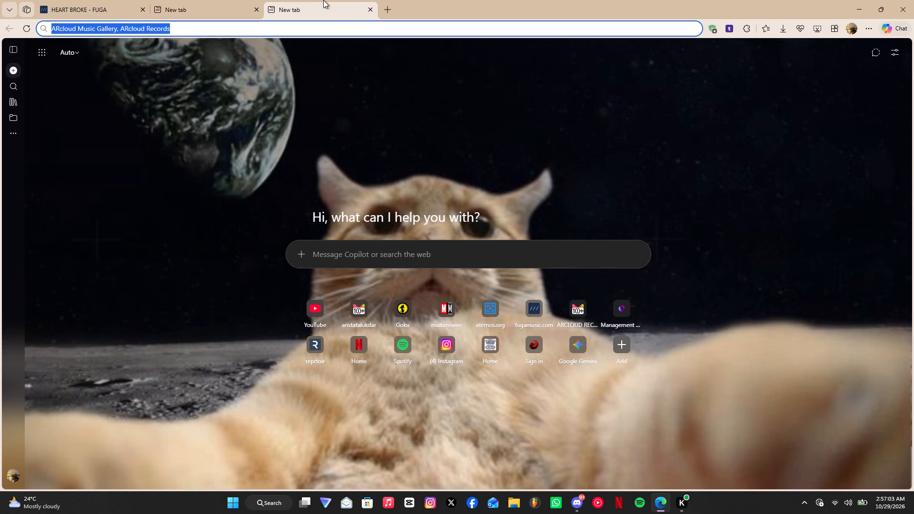
{"action": "key", "text": "ctrl+c"}
{"action": "left_click", "coordinate": [112, 0]}
{"action": "left_click", "coordinate": [638, 334]}
{"action": "key", "text": "ctrl+v"}
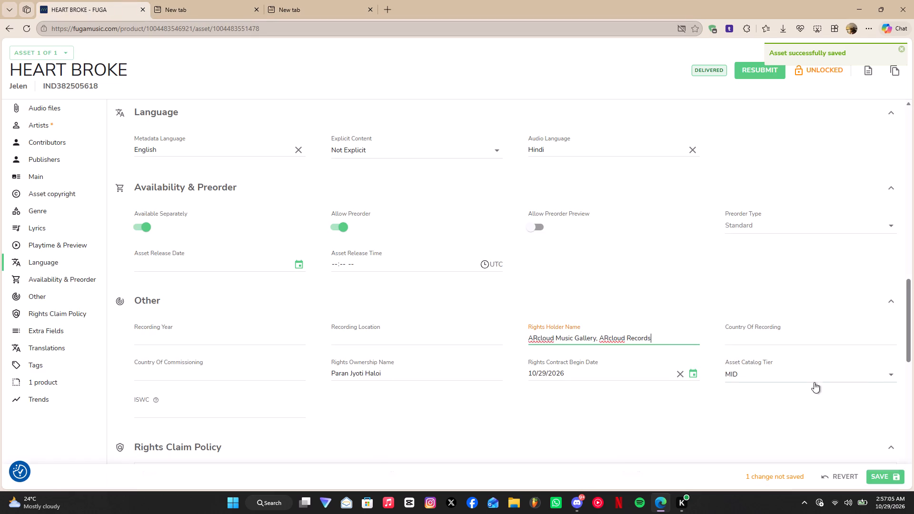
{"action": "left_click", "coordinate": [884, 477]}
Resubmit the HEART BROKE product for review without special instructions.
{"action": "scroll", "coordinate": [640, 365], "scroll_direction": "up", "scroll_amount": 7}
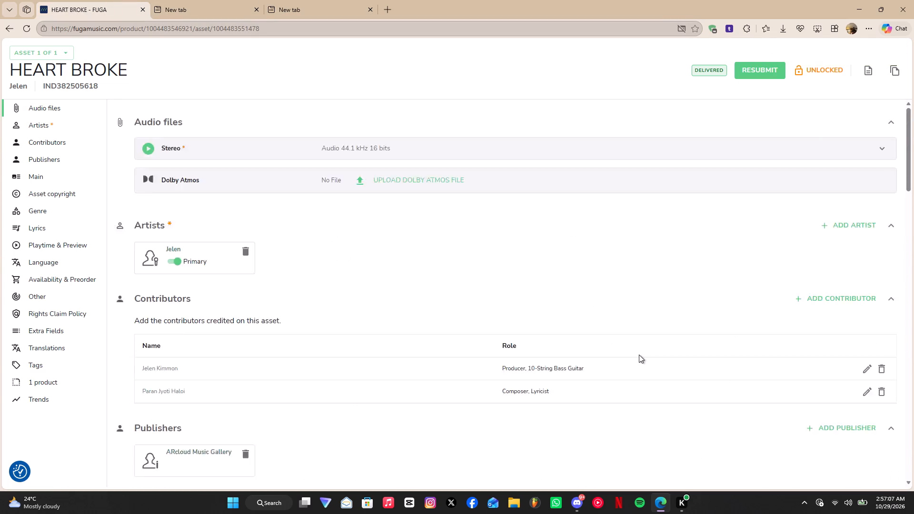
{"action": "left_click", "coordinate": [738, 148]}
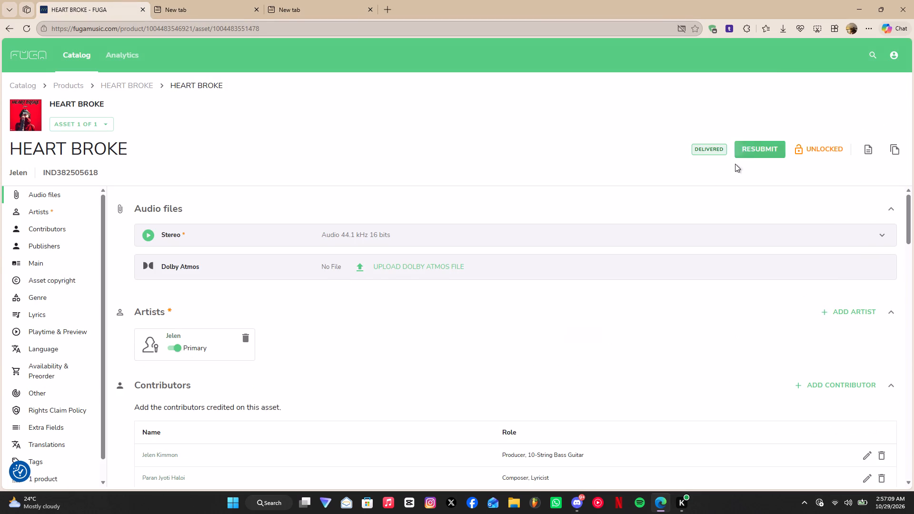
{"action": "left_click", "coordinate": [596, 337]}
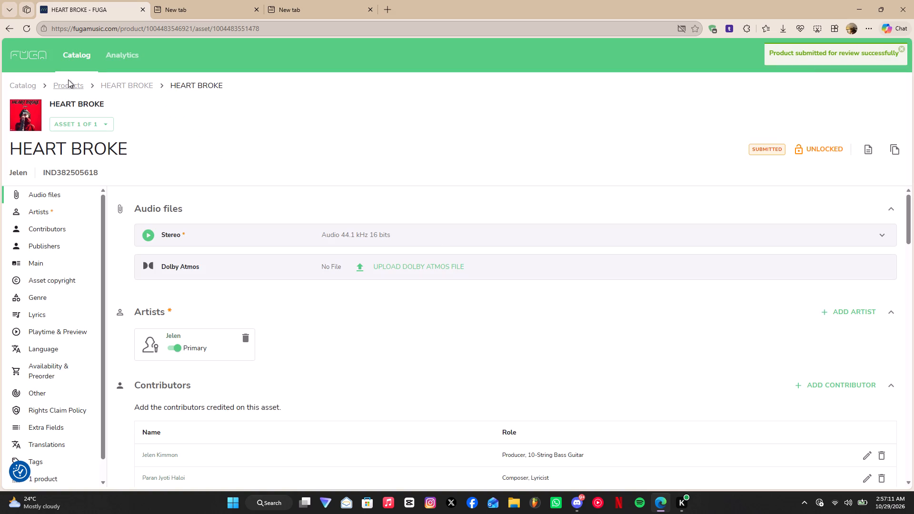
{"action": "left_click", "coordinate": [68, 79]}
Shorten the HEART BROKE track's ℗ line to ARcloud Records and save the track.
{"action": "scroll", "coordinate": [284, 225], "scroll_direction": "down", "scroll_amount": 2}
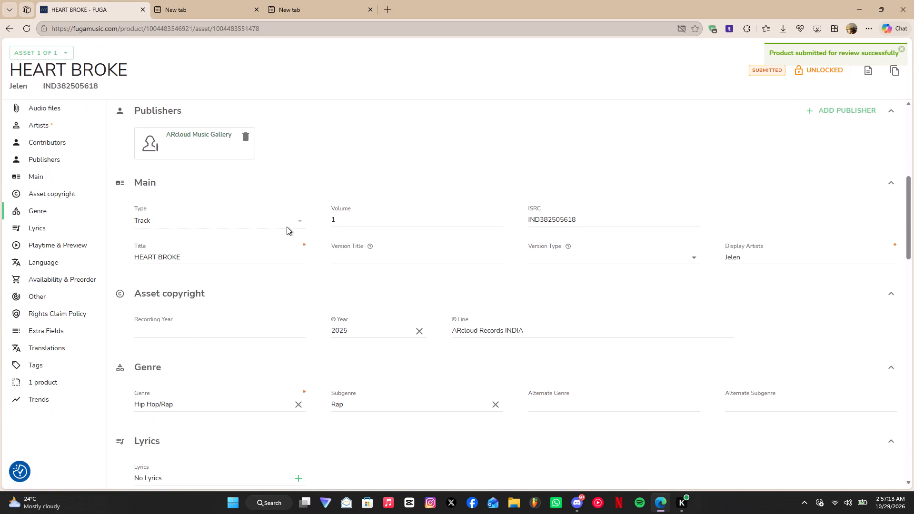
{"action": "left_click", "coordinate": [559, 336]}
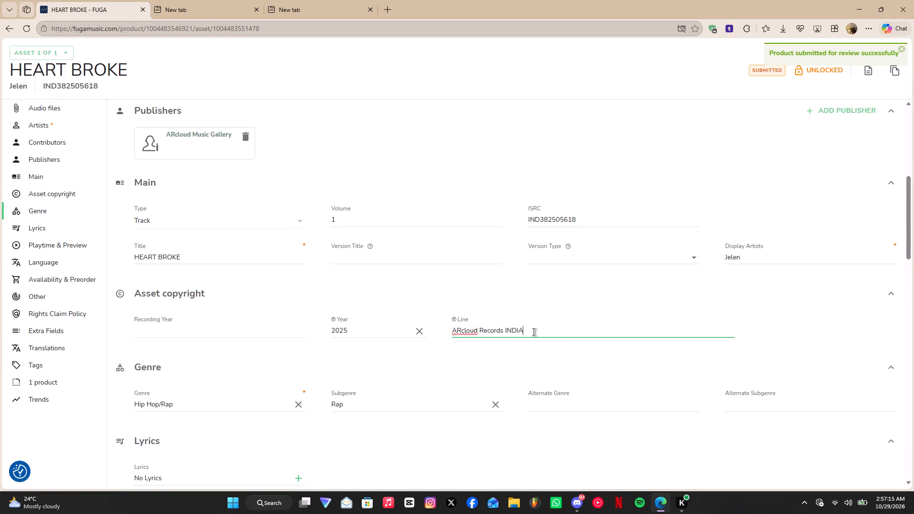
{"action": "double_click", "coordinate": [513, 331]}
{"action": "key", "text": "BackSpace"}
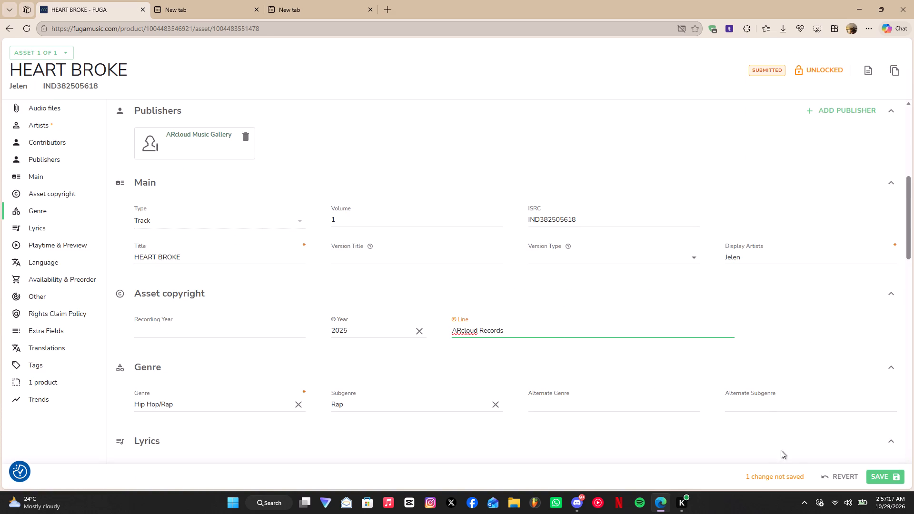
{"action": "key", "text": "BackSpace"}
{"action": "left_click", "coordinate": [874, 475]}
{"action": "scroll", "coordinate": [554, 363], "scroll_direction": "up", "scroll_amount": 5}
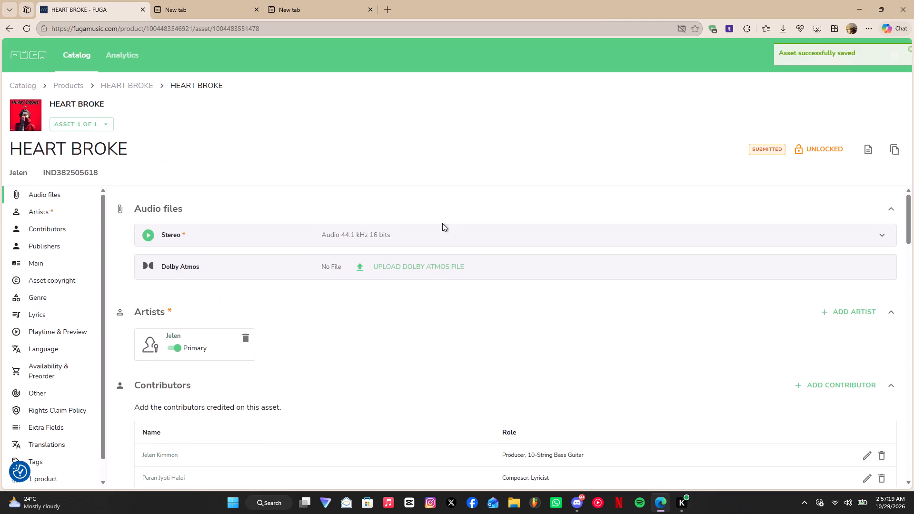
Return to the product catalog, open the YOU KNOW product by LIL WE$T, and unlock it for editing.
{"action": "left_click", "coordinate": [60, 83]}
{"action": "scroll", "coordinate": [238, 240], "scroll_direction": "down", "scroll_amount": 2}
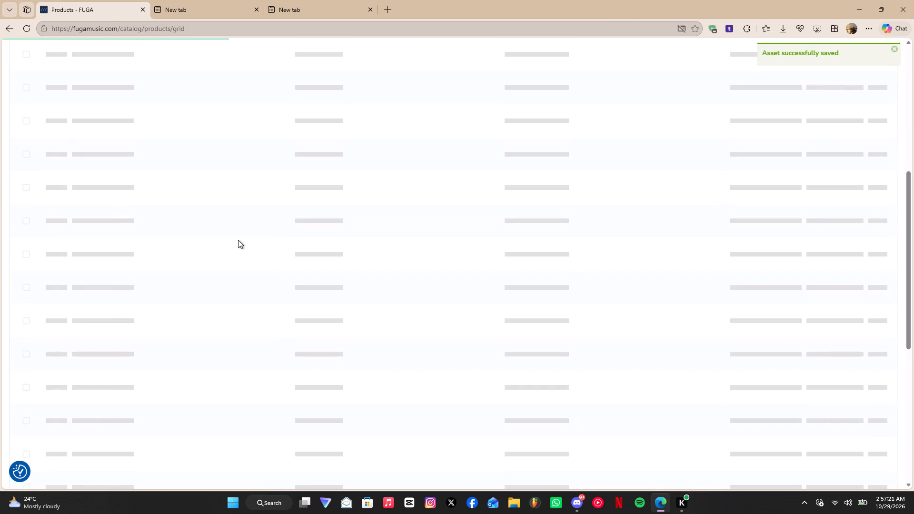
{"action": "scroll", "coordinate": [242, 242], "scroll_direction": "down", "scroll_amount": 3}
{"action": "scroll", "coordinate": [88, 249], "scroll_direction": "up", "scroll_amount": 2}
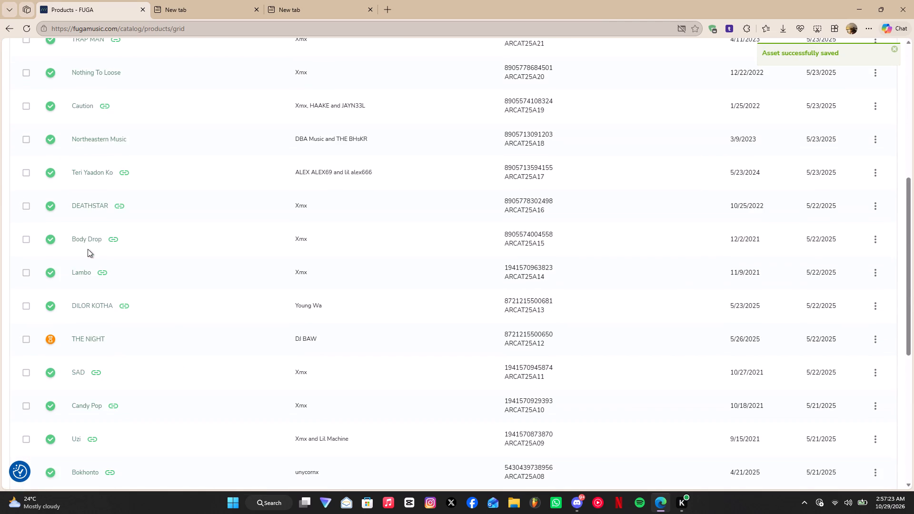
{"action": "scroll", "coordinate": [88, 249], "scroll_direction": "down", "scroll_amount": 2}
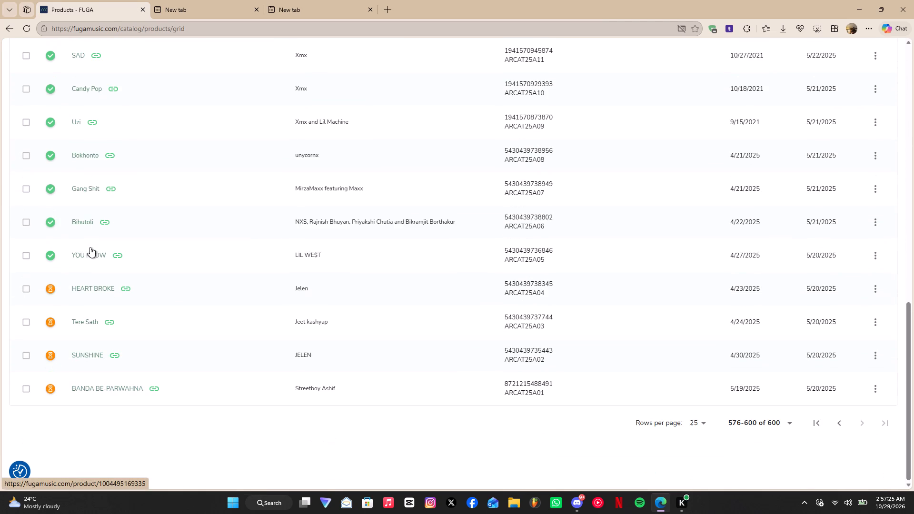
{"action": "left_click", "coordinate": [90, 253]}
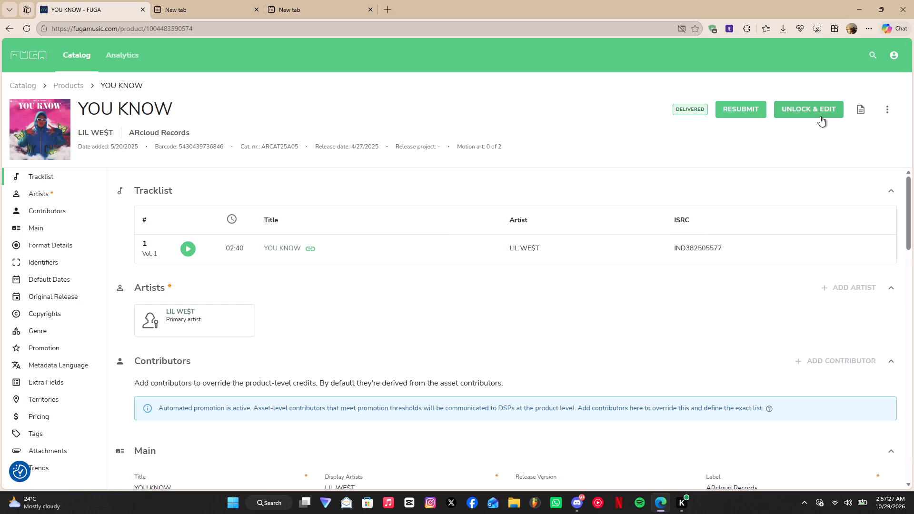
{"action": "left_click", "coordinate": [820, 116]}
{"action": "left_click", "coordinate": [539, 288]}
Change the YOU KNOW product's label to ARcloud Music Gallery.
{"action": "scroll", "coordinate": [656, 303], "scroll_direction": "down", "scroll_amount": 1}
{"action": "left_click", "coordinate": [778, 263]}
{"action": "scroll", "coordinate": [762, 328], "scroll_direction": "down", "scroll_amount": 4}
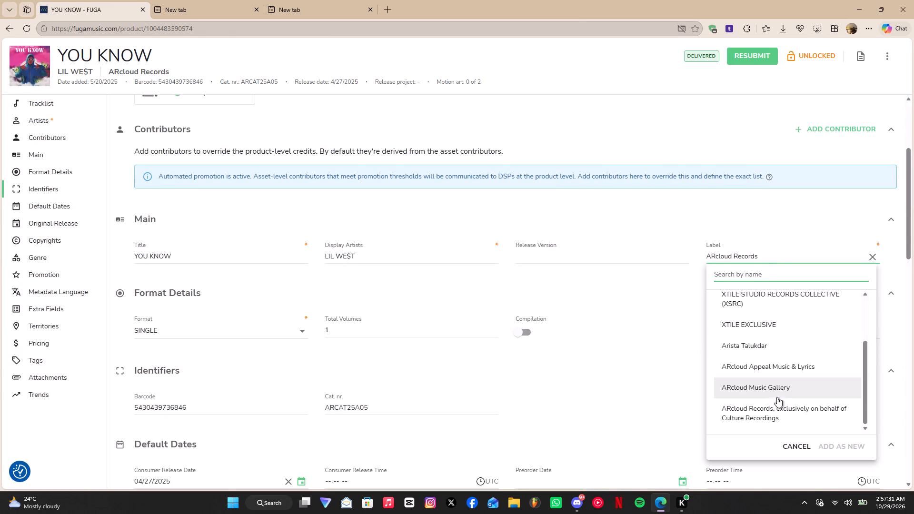
{"action": "left_click", "coordinate": [780, 382]}
Copy the prepared label name, set the YOU KNOW product's © and ℗ copyright texts to ARcloud Music Gallery, and save.
{"action": "scroll", "coordinate": [781, 381], "scroll_direction": "down", "scroll_amount": 2}
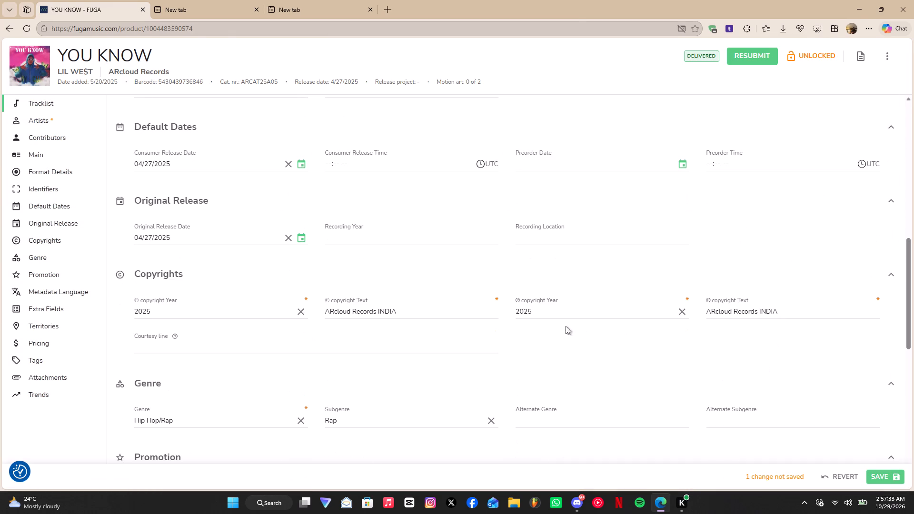
{"action": "left_click", "coordinate": [221, 17]}
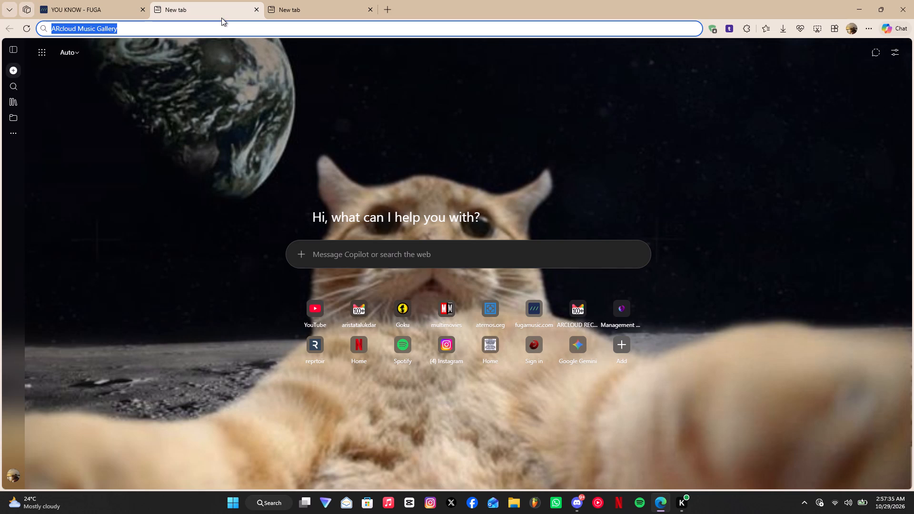
{"action": "key", "text": "ctrl+c"}
{"action": "left_click", "coordinate": [138, 0]}
{"action": "triple_click", "coordinate": [400, 308]}
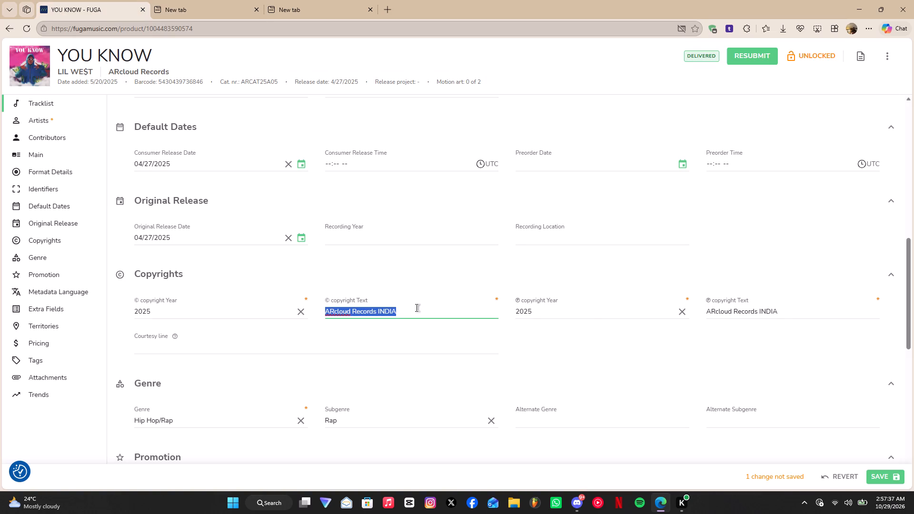
{"action": "key", "text": "ctrl+v"}
{"action": "triple_click", "coordinate": [715, 307]}
{"action": "key", "text": "ctrl+v"}
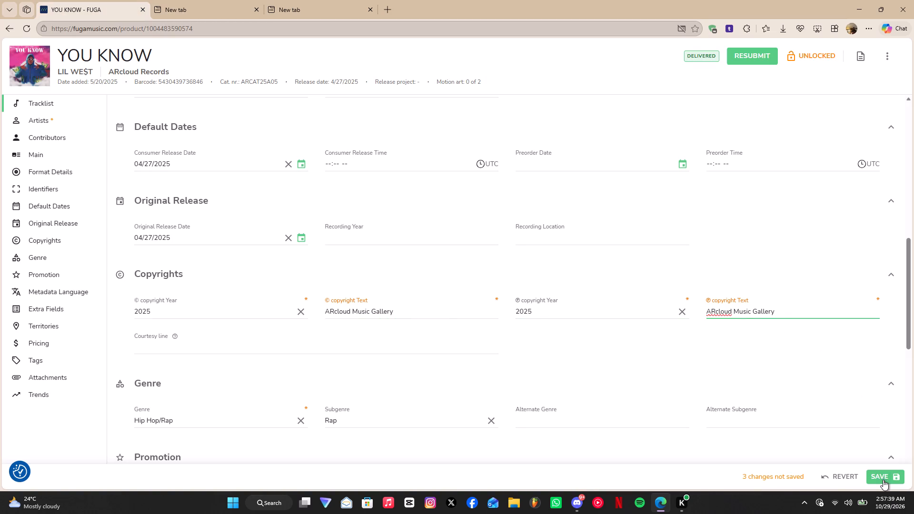
{"action": "left_click", "coordinate": [883, 480]}
Open the YOU KNOW track from the product's tracklist and unlock it for editing.
{"action": "scroll", "coordinate": [482, 323], "scroll_direction": "up", "scroll_amount": 5}
{"action": "left_click", "coordinate": [273, 252]}
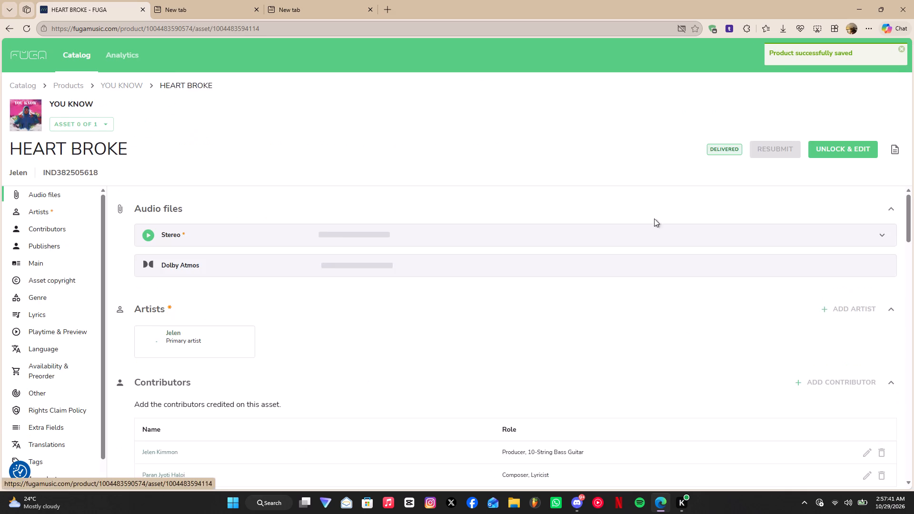
{"action": "left_click", "coordinate": [833, 160]}
{"action": "left_click", "coordinate": [837, 147]}
{"action": "left_click", "coordinate": [524, 304]}
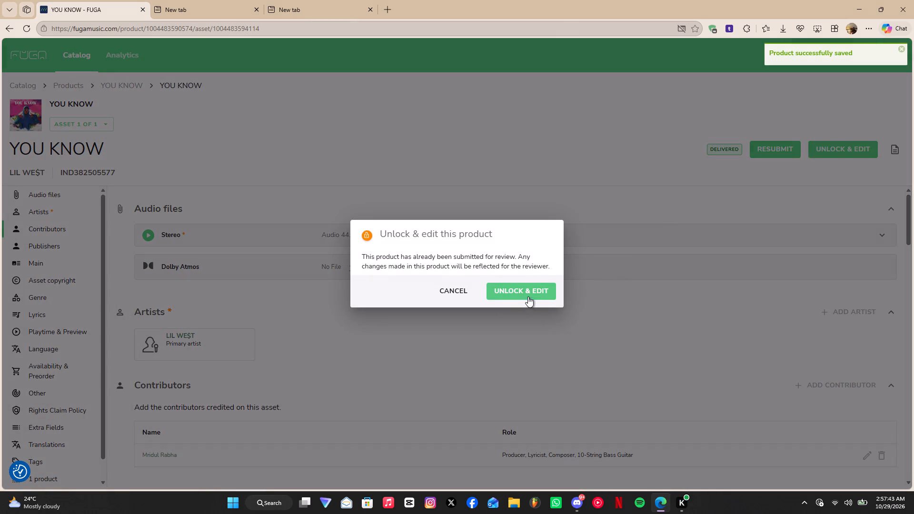
{"action": "left_click", "coordinate": [528, 297]}
Replace the YOU KNOW track's publisher ARcloud Records with ARcloud Music Gallery.
{"action": "scroll", "coordinate": [606, 318], "scroll_direction": "down", "scroll_amount": 1}
{"action": "left_click", "coordinate": [247, 274]}
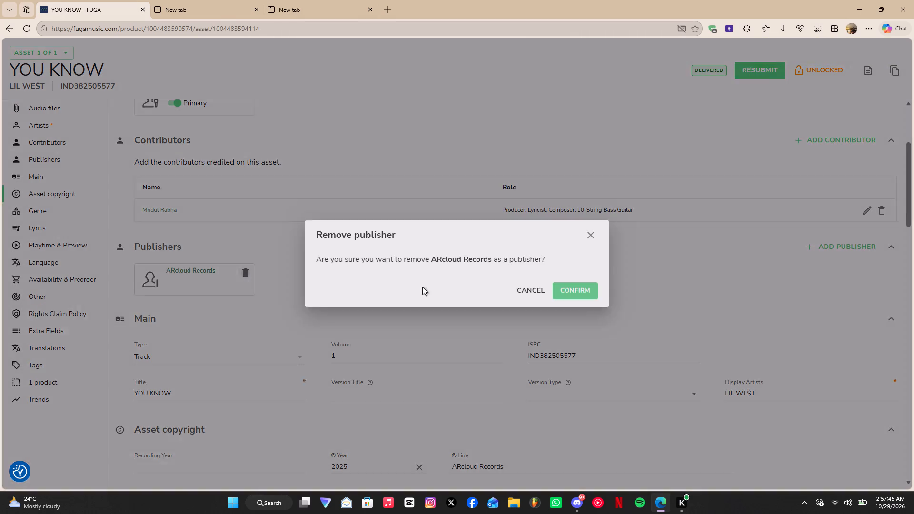
{"action": "left_click", "coordinate": [569, 287]}
{"action": "left_click", "coordinate": [855, 249]}
{"action": "left_click", "coordinate": [849, 315]}
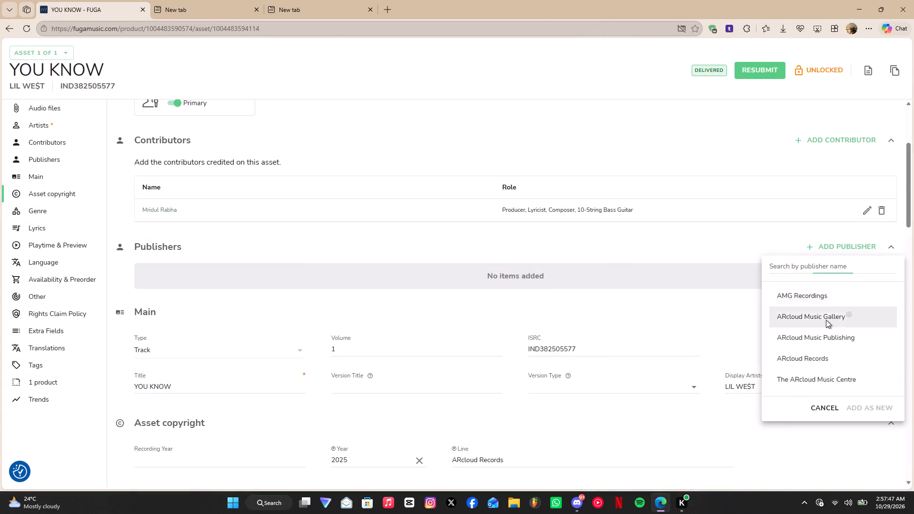
{"action": "left_click", "coordinate": [551, 322]}
Copy the contributor's name into the YOU KNOW track's rights ownership name and set the rights contract begin date to 10/29/2026.
{"action": "left_click_drag", "start_coordinate": [226, 212], "coordinate": [155, 212]}
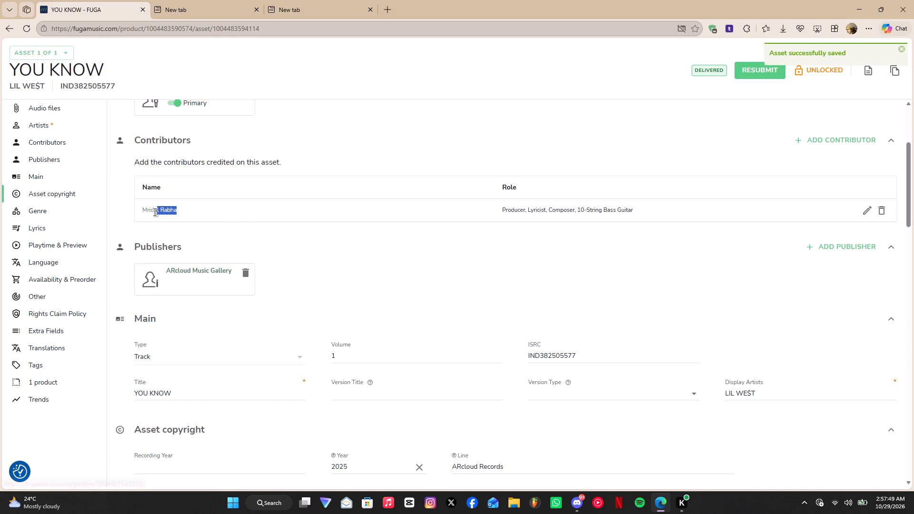
{"action": "left_click_drag", "start_coordinate": [155, 212], "coordinate": [143, 212]}
{"action": "left_click", "coordinate": [169, 178]}
{"action": "scroll", "coordinate": [299, 248], "scroll_direction": "down", "scroll_amount": 3}
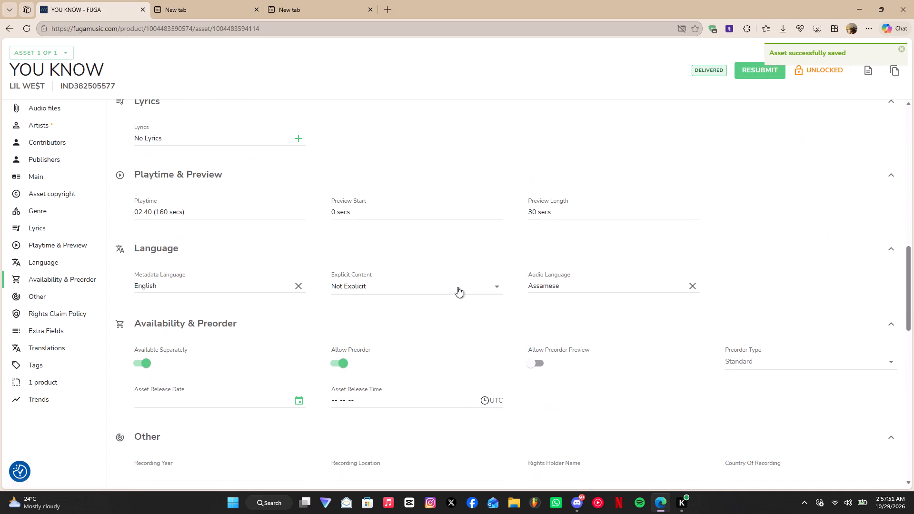
{"action": "scroll", "coordinate": [489, 296], "scroll_direction": "down", "scroll_amount": 2}
{"action": "scroll", "coordinate": [453, 368], "scroll_direction": "down", "scroll_amount": 2}
{"action": "scroll", "coordinate": [453, 368], "scroll_direction": "up", "scroll_amount": 1}
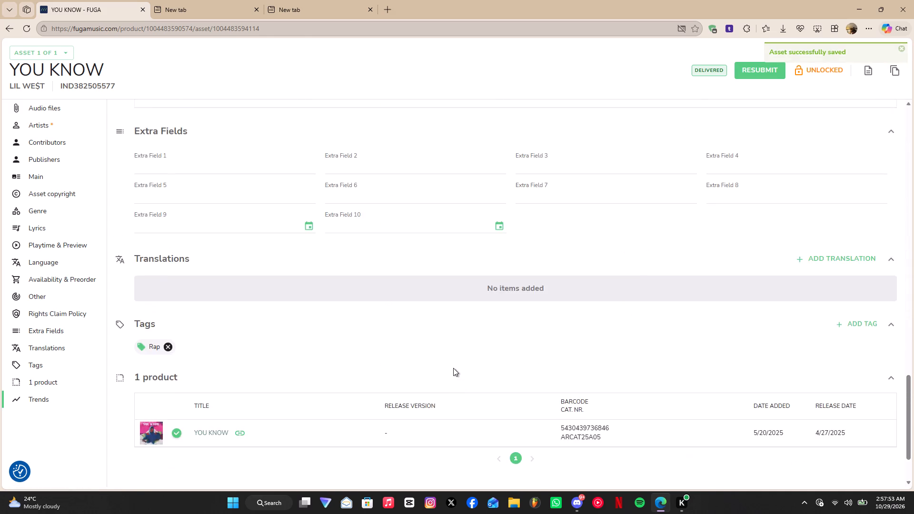
{"action": "scroll", "coordinate": [453, 368], "scroll_direction": "up", "scroll_amount": 2}
{"action": "left_click", "coordinate": [447, 356]}
{"action": "key", "text": "ctrl+v"}
{"action": "left_click", "coordinate": [691, 348]}
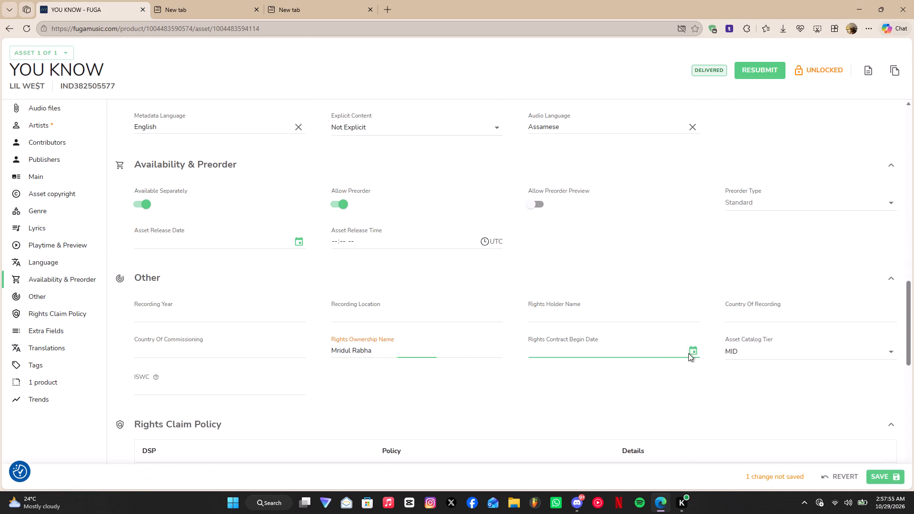
{"action": "left_click", "coordinate": [629, 458]}
Copy the prepared rights holder text, set the YOU KNOW track's rights holder name to ARcloud Music Gallery, ARcloud Records, and save.
{"action": "left_click", "coordinate": [296, 0]}
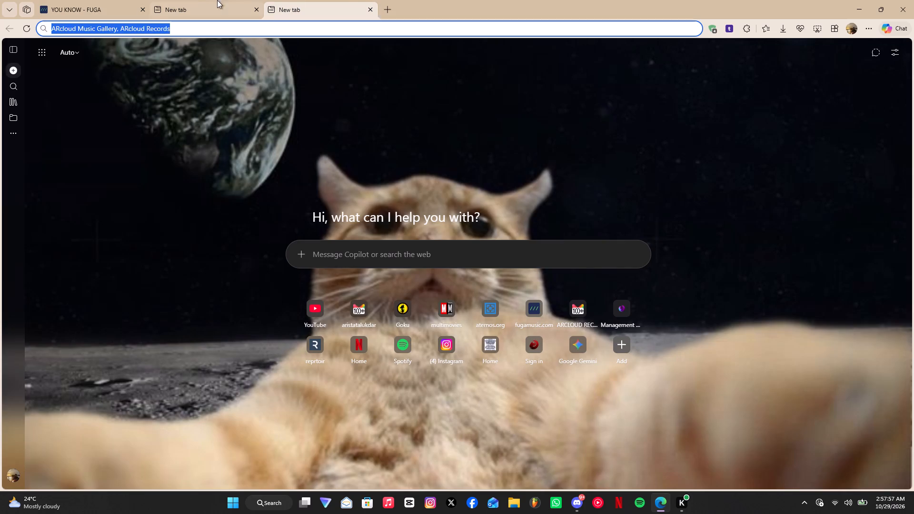
{"action": "key", "text": "ctrl+c"}
{"action": "left_click", "coordinate": [134, 0]}
{"action": "left_click", "coordinate": [645, 313]}
{"action": "key", "text": "ctrl+v"}
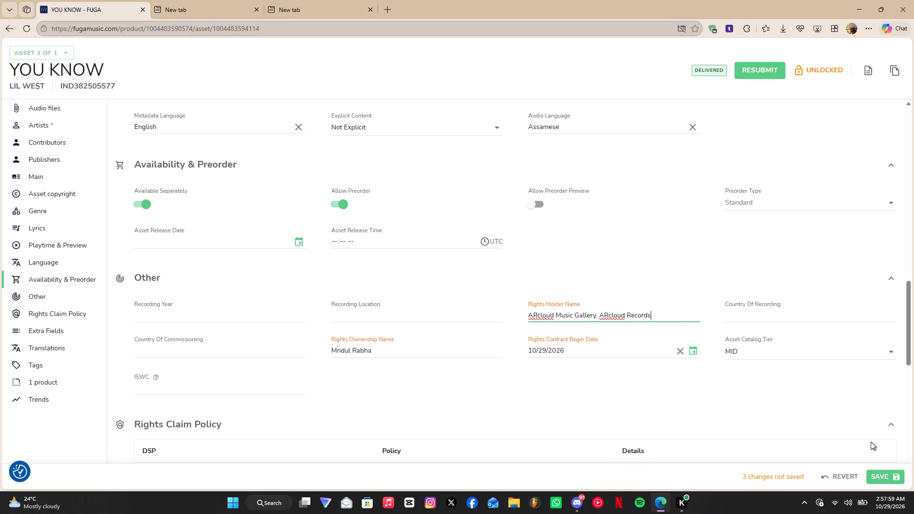
{"action": "left_click", "coordinate": [881, 473]}
Look over the YOU KNOW track's metadata and resubmit the product for review without special instructions.
{"action": "scroll", "coordinate": [720, 355], "scroll_direction": "up", "scroll_amount": 5}
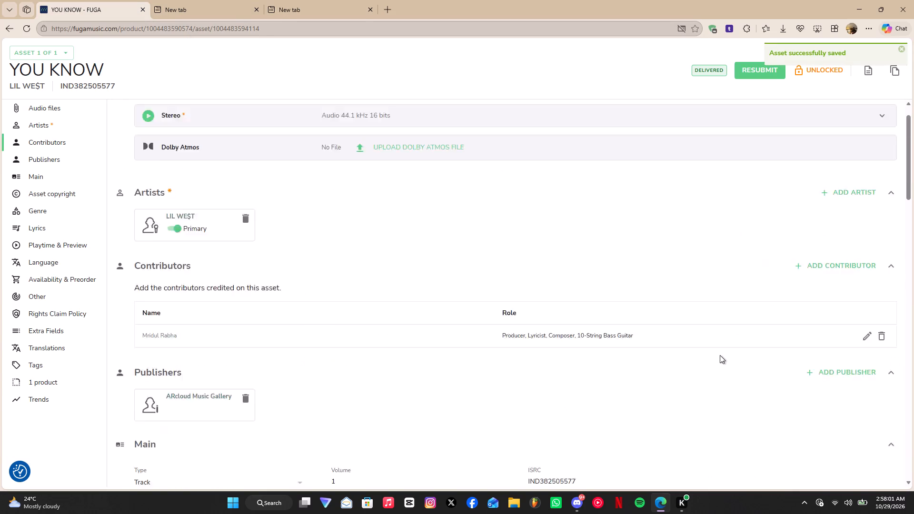
{"action": "scroll", "coordinate": [720, 355], "scroll_direction": "down", "scroll_amount": 1}
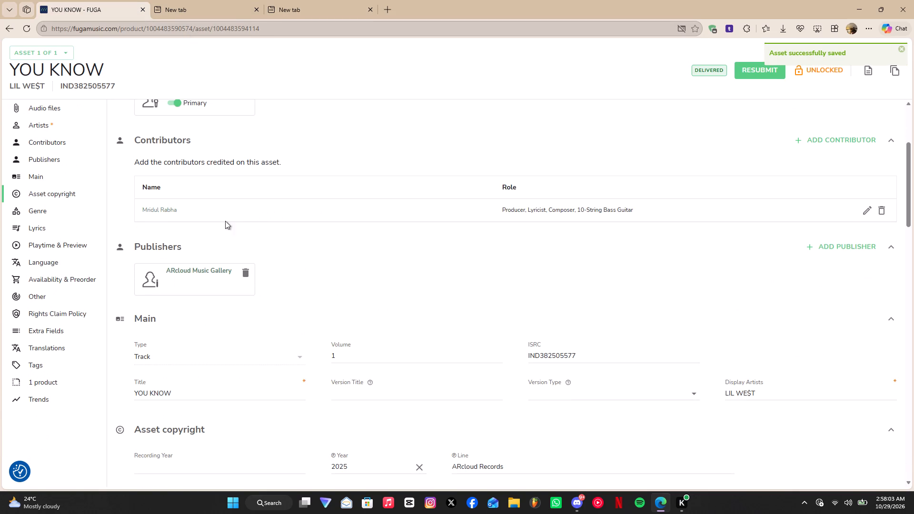
{"action": "scroll", "coordinate": [199, 209], "scroll_direction": "down", "scroll_amount": 3}
{"action": "scroll", "coordinate": [199, 209], "scroll_direction": "up", "scroll_amount": 2}
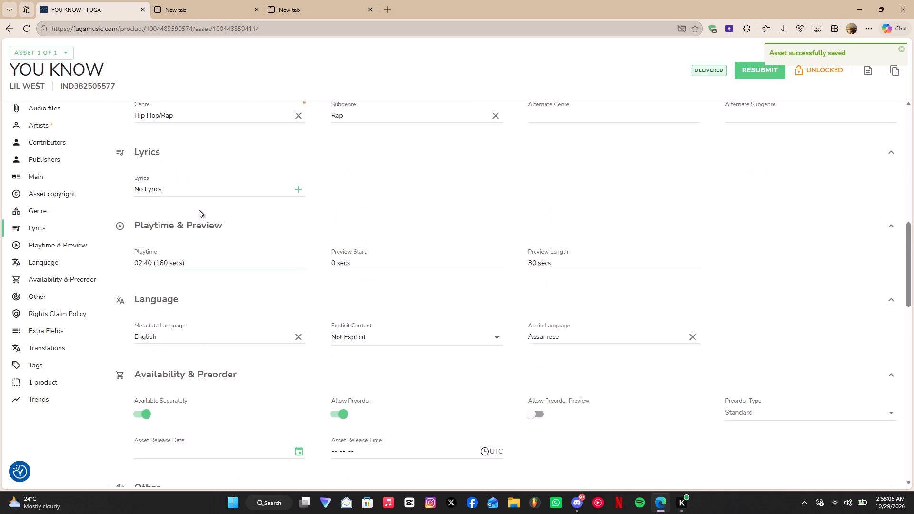
{"action": "left_click", "coordinate": [765, 67]}
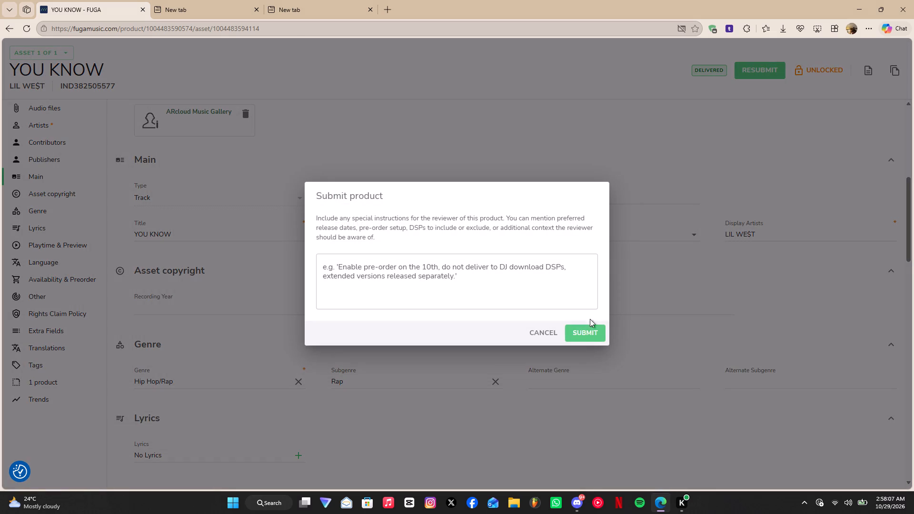
{"action": "left_click", "coordinate": [586, 331]}
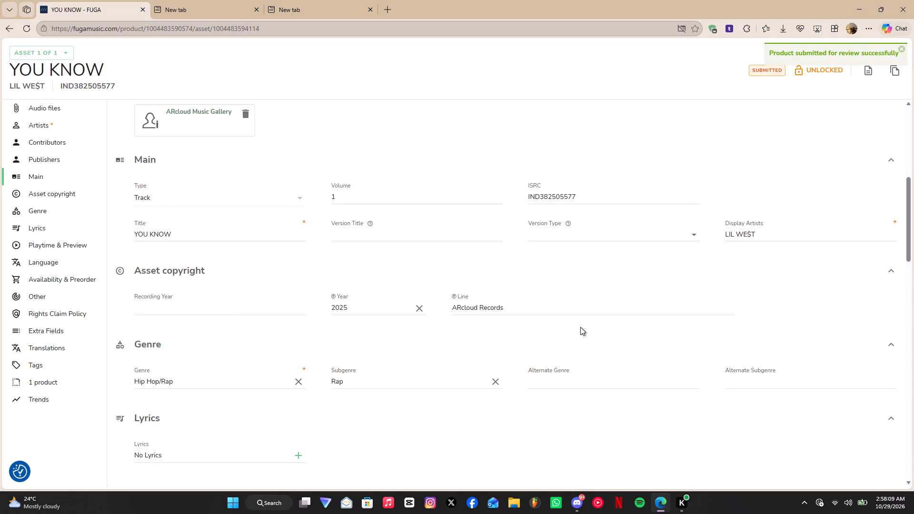
Search the artists catalog for LIL WE$T and examine the artist's custom identifiers and product list.
{"action": "scroll", "coordinate": [580, 322], "scroll_direction": "up", "scroll_amount": 7}
{"action": "left_click", "coordinate": [69, 90]}
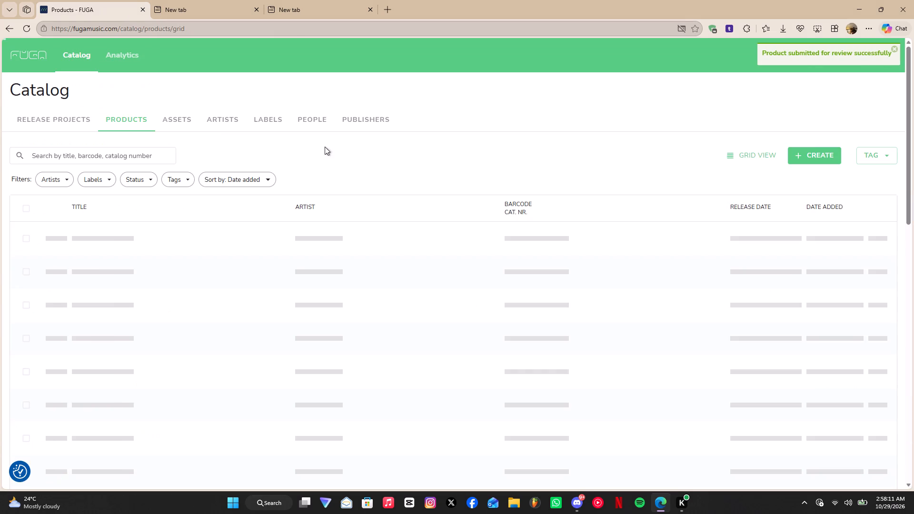
{"action": "left_click", "coordinate": [207, 117]}
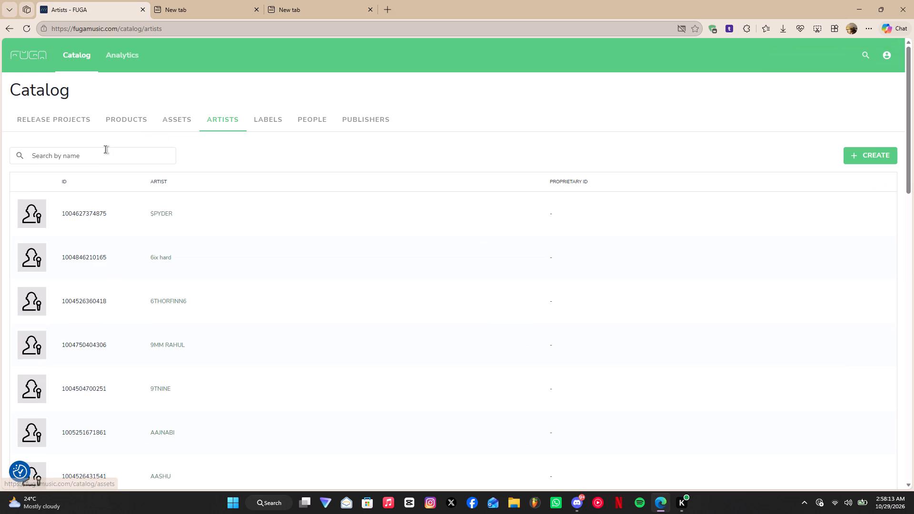
{"action": "left_click", "coordinate": [105, 150]}
{"action": "type", "text": "LIL"}
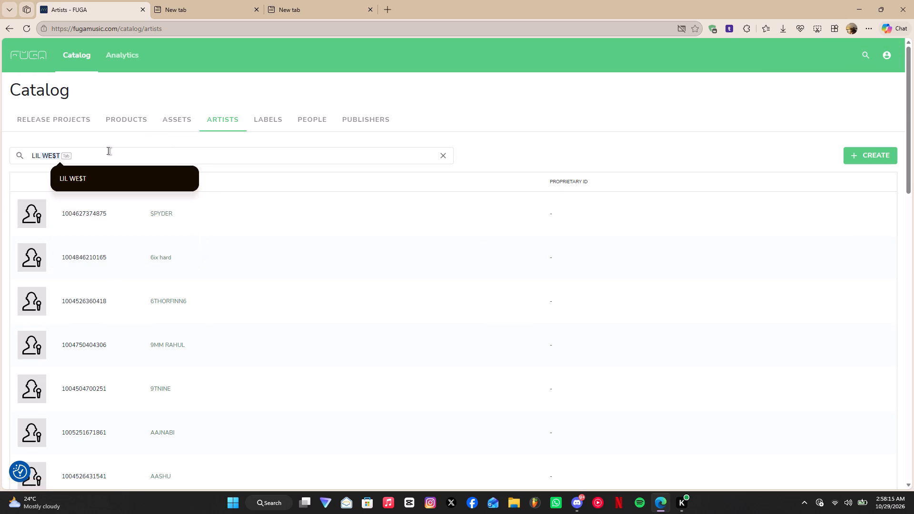
{"action": "key", "text": "Down"}
{"action": "key", "text": "Return"}
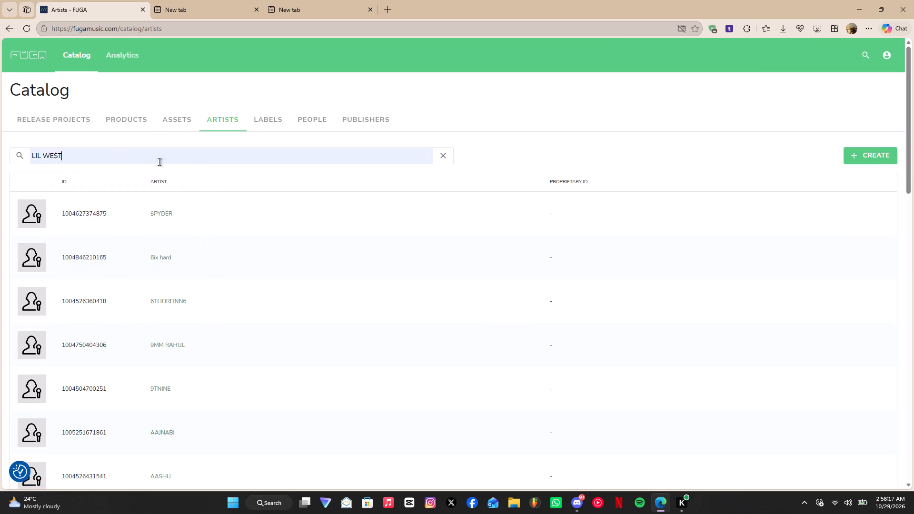
{"action": "key", "text": "Return"}
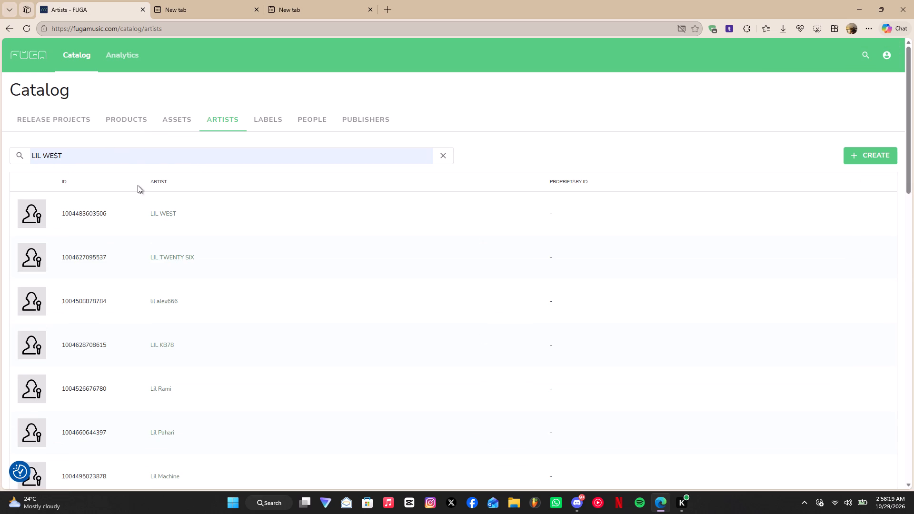
{"action": "left_click", "coordinate": [175, 210]}
{"action": "scroll", "coordinate": [420, 275], "scroll_direction": "down", "scroll_amount": 1}
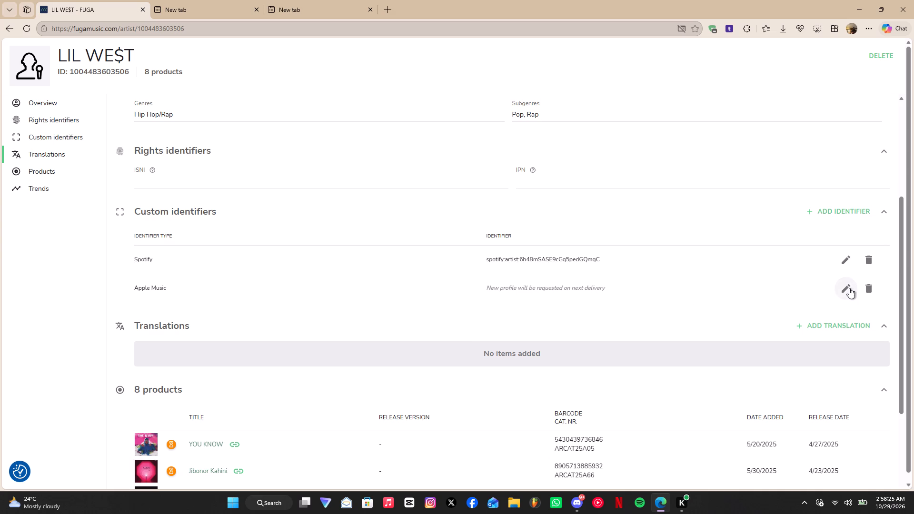
{"action": "scroll", "coordinate": [850, 288], "scroll_direction": "down", "scroll_amount": 2}
{"action": "scroll", "coordinate": [852, 288], "scroll_direction": "up", "scroll_amount": 1}
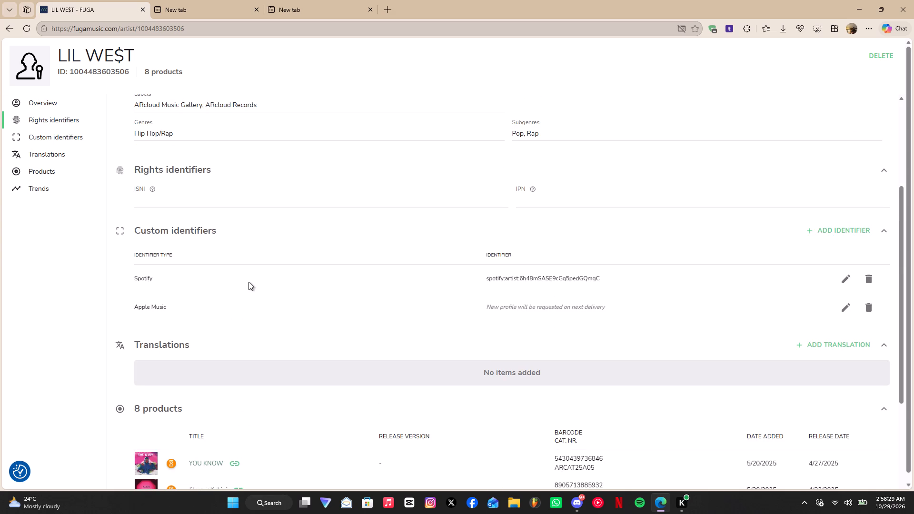
{"action": "scroll", "coordinate": [250, 281], "scroll_direction": "up", "scroll_amount": 2}
Return to the artists list, open the $PYDER artist profile, and check its artist image options.
{"action": "left_click", "coordinate": [55, 84]}
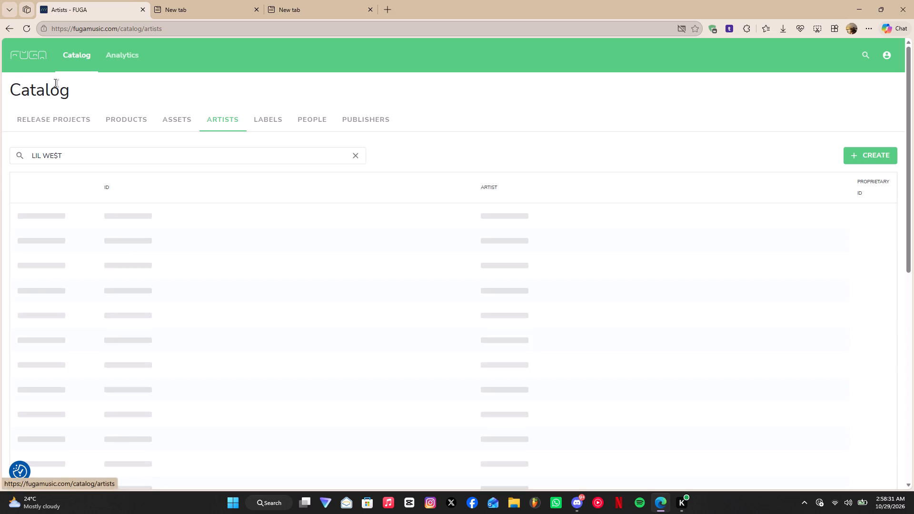
{"action": "left_click", "coordinate": [73, 210]}
{"action": "left_click", "coordinate": [155, 214]}
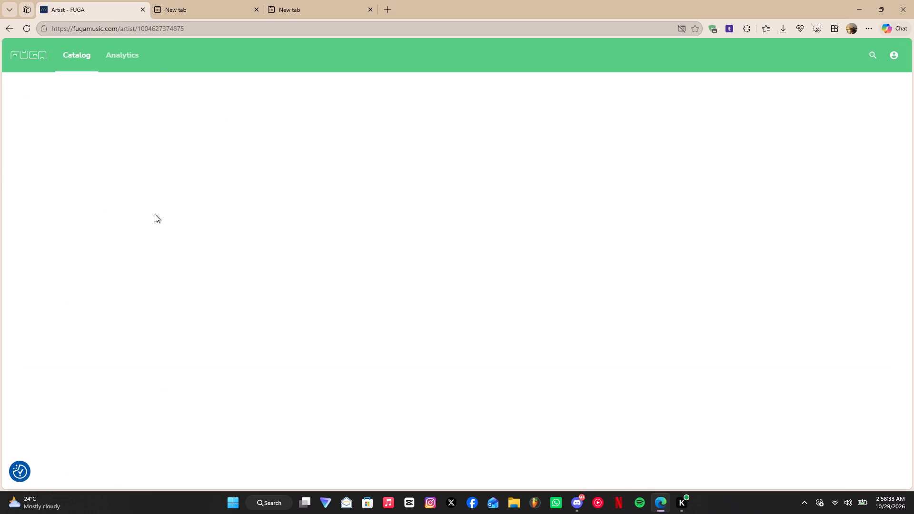
{"action": "left_click", "coordinate": [54, 142]}
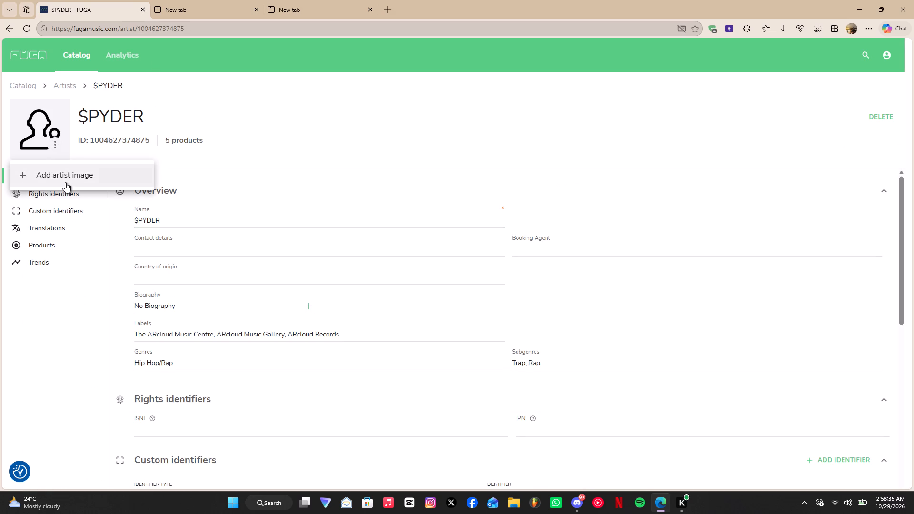
{"action": "left_click", "coordinate": [58, 285]}
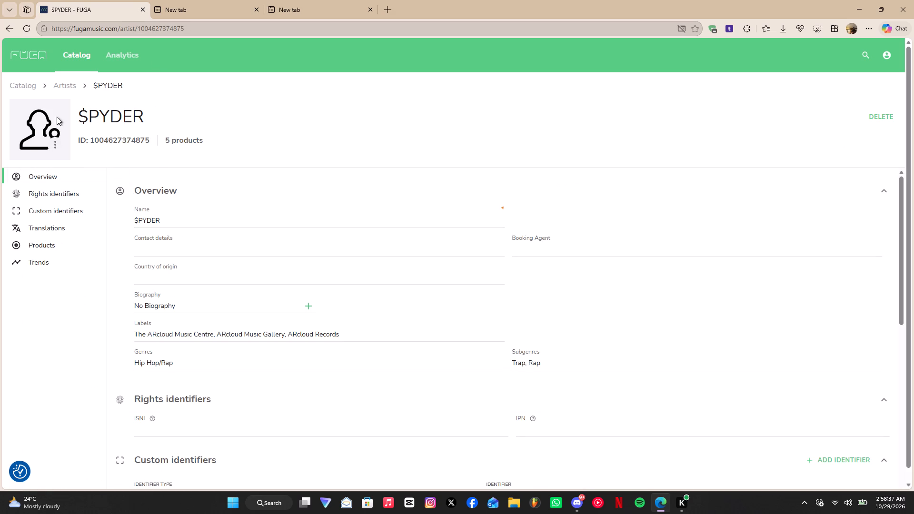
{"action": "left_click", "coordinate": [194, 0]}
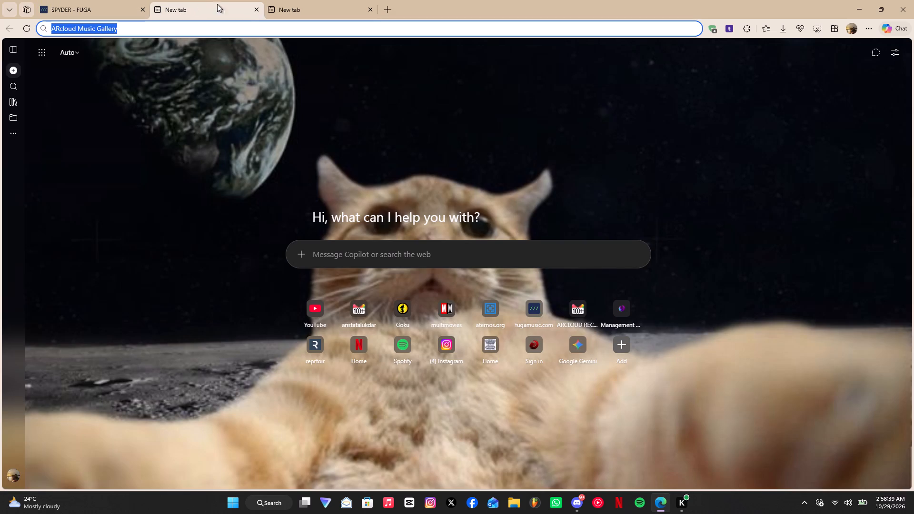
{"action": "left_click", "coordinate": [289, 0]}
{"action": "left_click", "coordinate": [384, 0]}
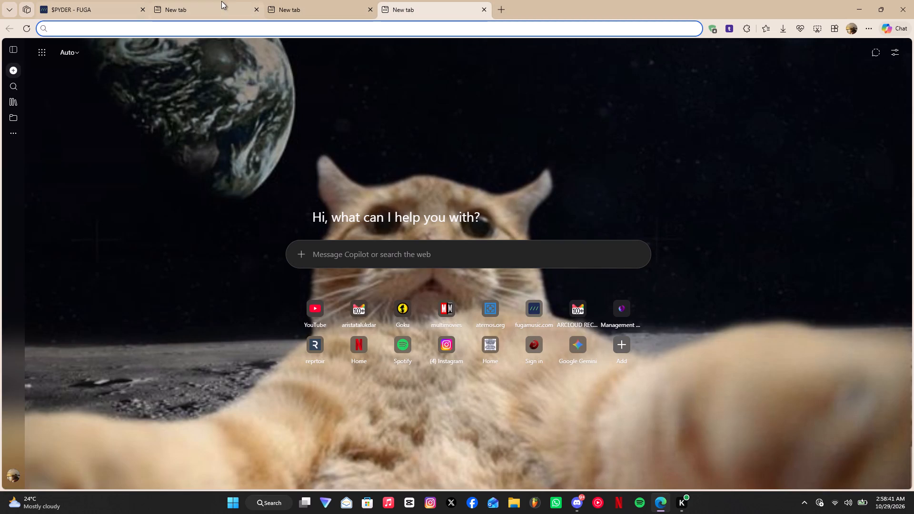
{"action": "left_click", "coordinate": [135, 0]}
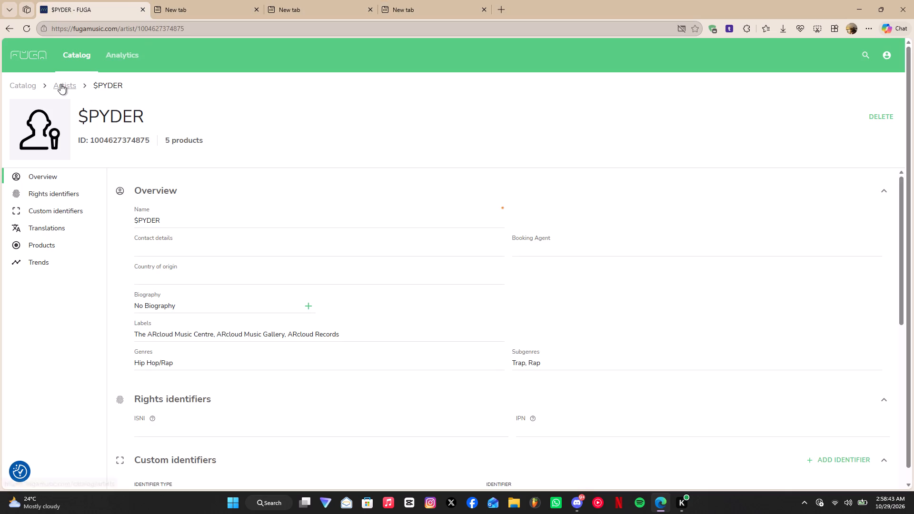
Return to the artists catalog, search for the saved artist name beginning with Arista, and open that artist's profile.
{"action": "left_click", "coordinate": [60, 84]}
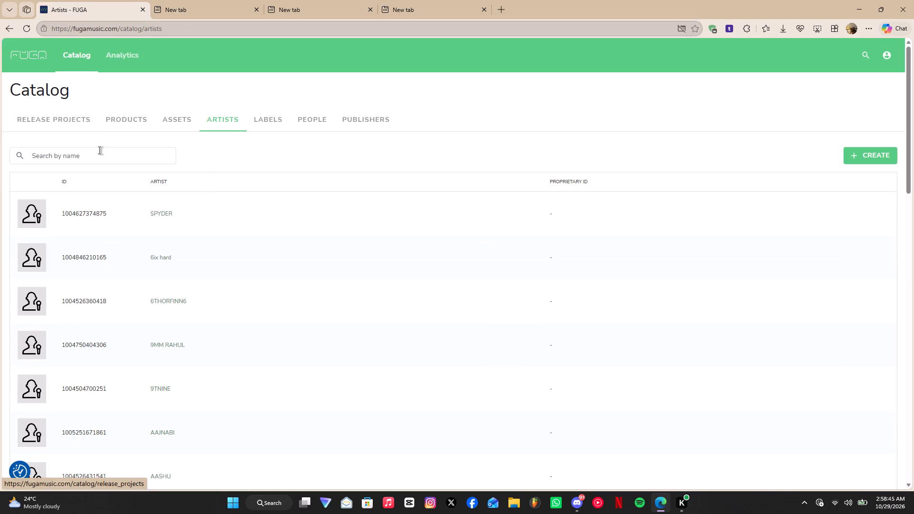
{"action": "left_click", "coordinate": [102, 157]}
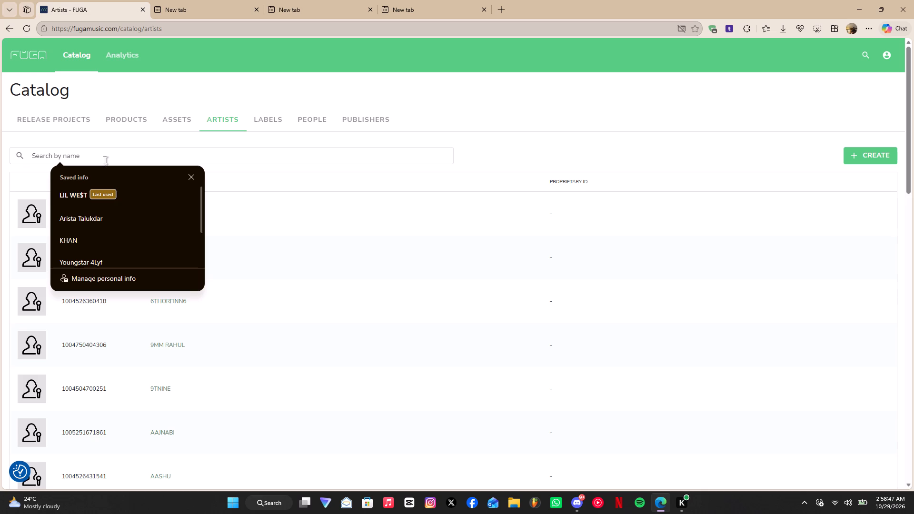
{"action": "left_click", "coordinate": [101, 218]}
{"action": "key", "text": "Return"}
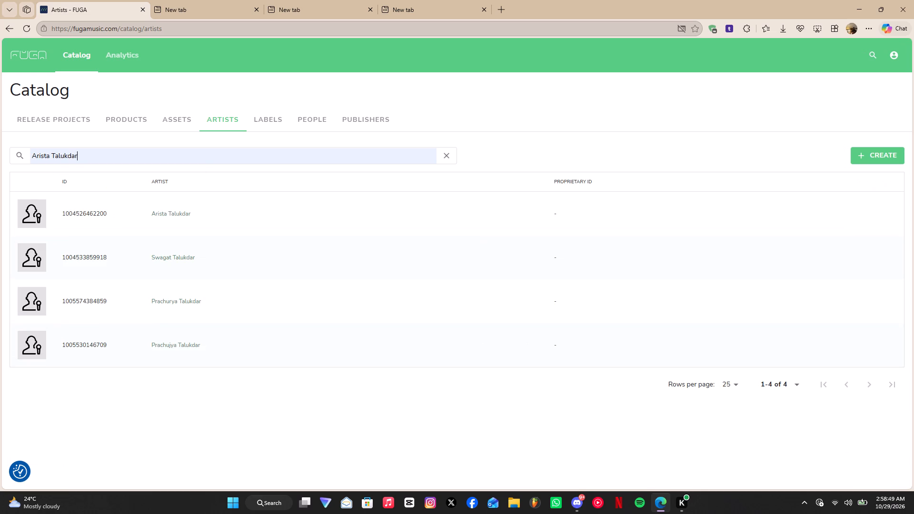
{"action": "left_click", "coordinate": [168, 216]}
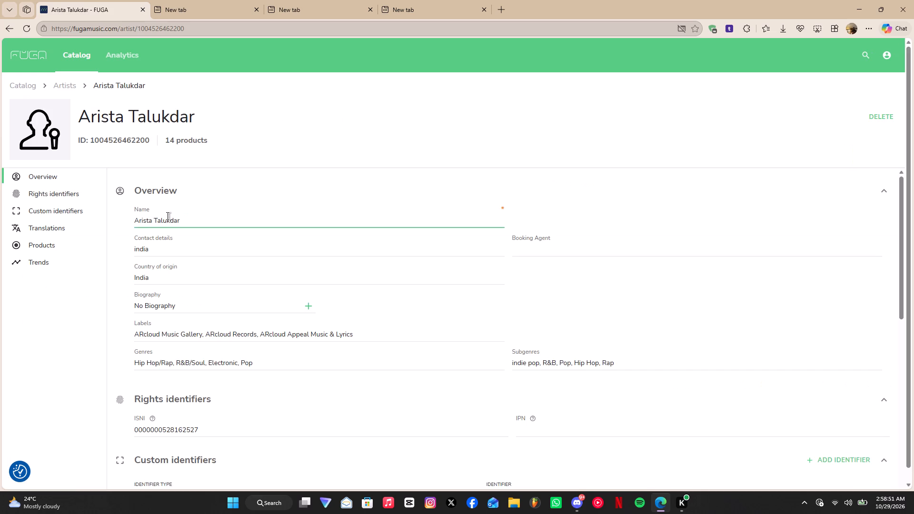
Upload the picture WhatsApp Image 2026-10-24 at 2.39.49 AM from Downloads as the artist's profile image.
{"action": "left_click", "coordinate": [56, 142]}
{"action": "left_click", "coordinate": [71, 175]}
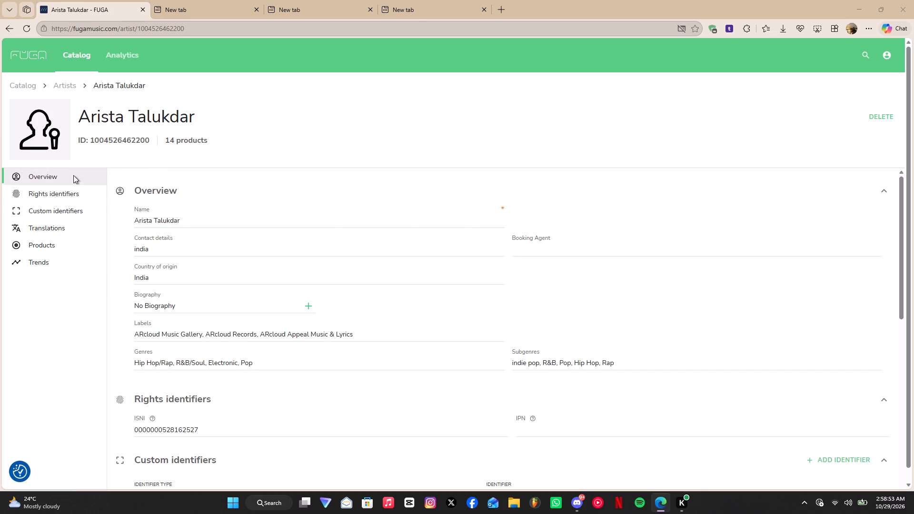
{"action": "left_click", "coordinate": [149, 96]}
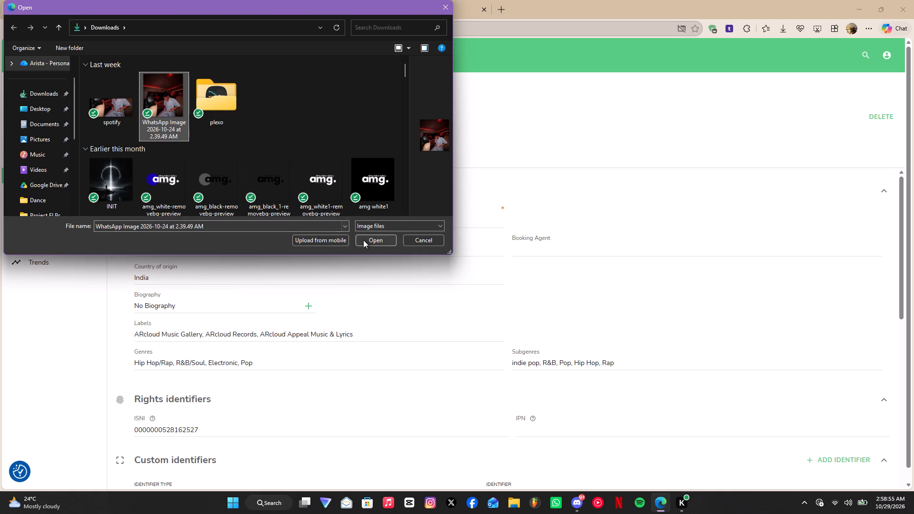
{"action": "left_click", "coordinate": [363, 240]}
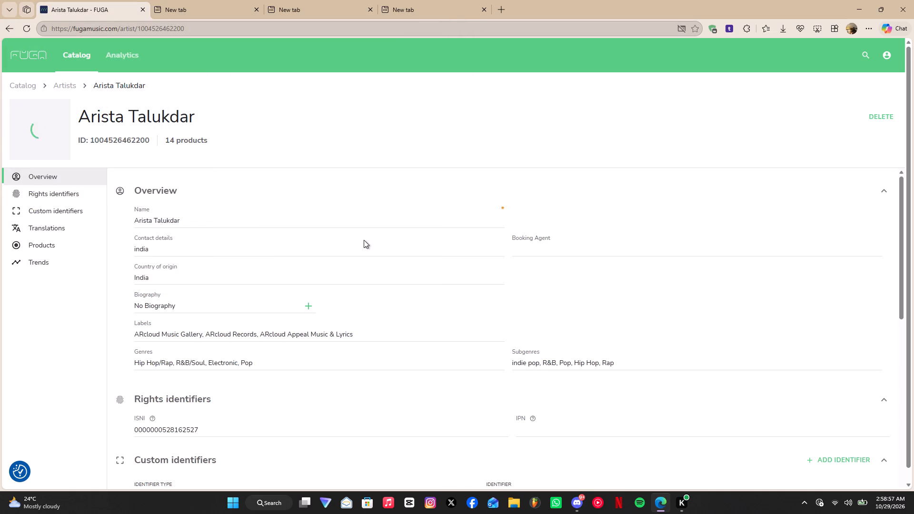
{"action": "scroll", "coordinate": [364, 240], "scroll_direction": "down", "scroll_amount": 2}
{"action": "scroll", "coordinate": [364, 240], "scroll_direction": "up", "scroll_amount": 1}
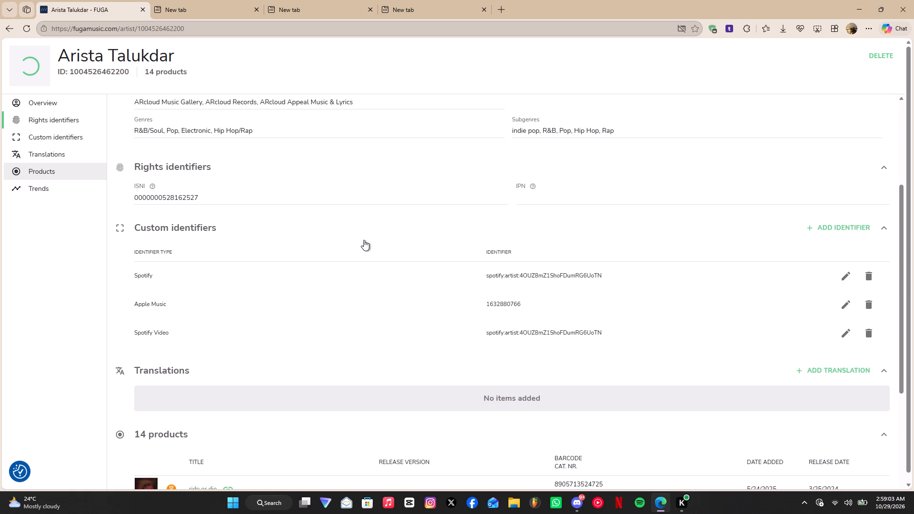
{"action": "scroll", "coordinate": [364, 240], "scroll_direction": "up", "scroll_amount": 1}
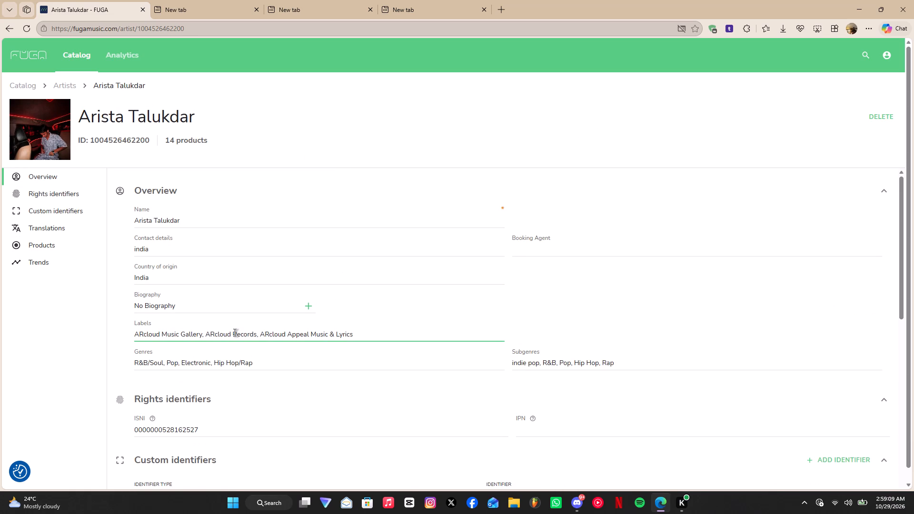
Set the artist's booking agent to ARcloud Records and save the profile.
{"action": "left_click", "coordinate": [597, 245]}
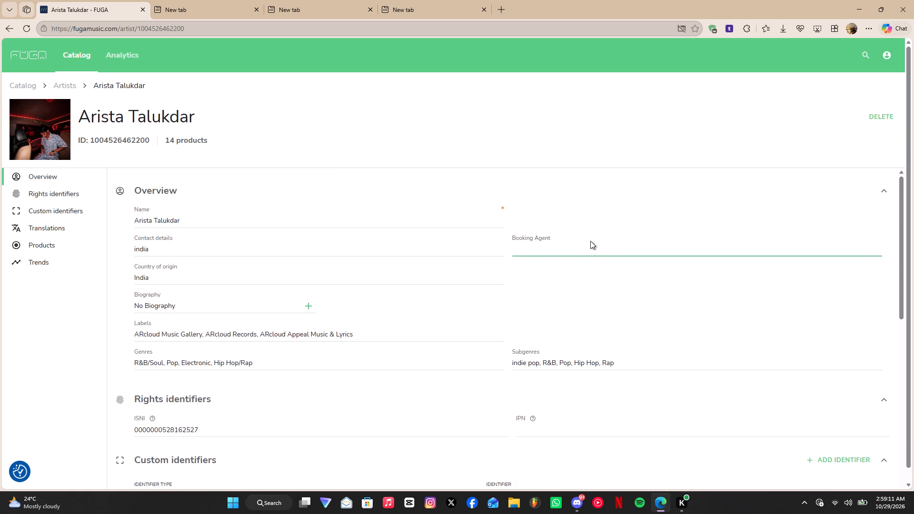
{"action": "type", "text": "ARcloud Records"}
{"action": "key", "text": "Return"}
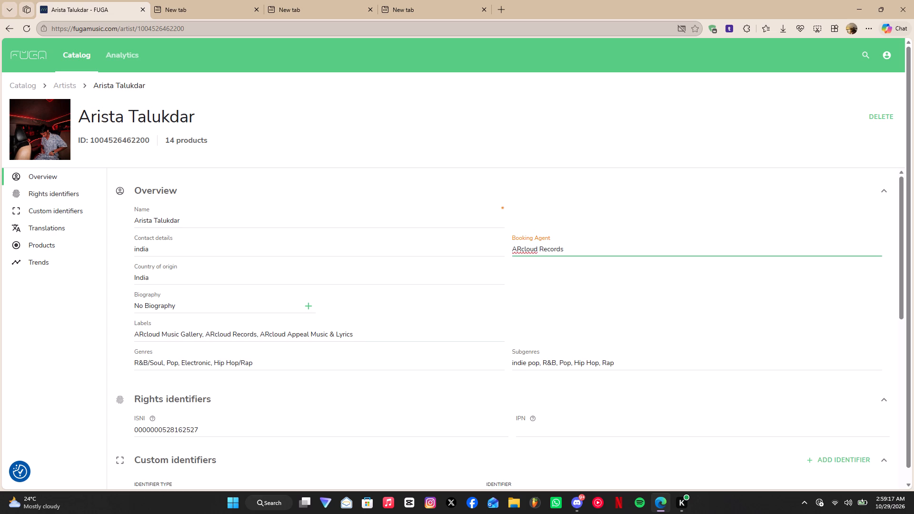
{"action": "left_click", "coordinate": [670, 195]}
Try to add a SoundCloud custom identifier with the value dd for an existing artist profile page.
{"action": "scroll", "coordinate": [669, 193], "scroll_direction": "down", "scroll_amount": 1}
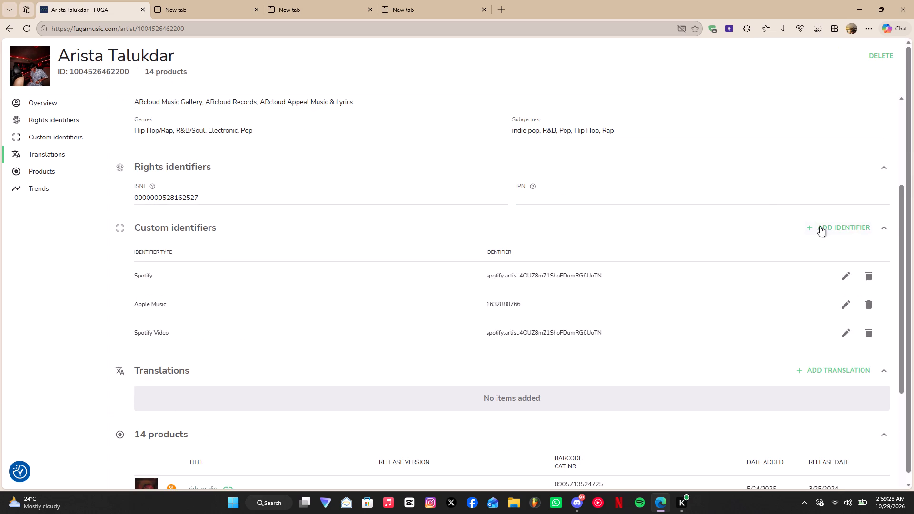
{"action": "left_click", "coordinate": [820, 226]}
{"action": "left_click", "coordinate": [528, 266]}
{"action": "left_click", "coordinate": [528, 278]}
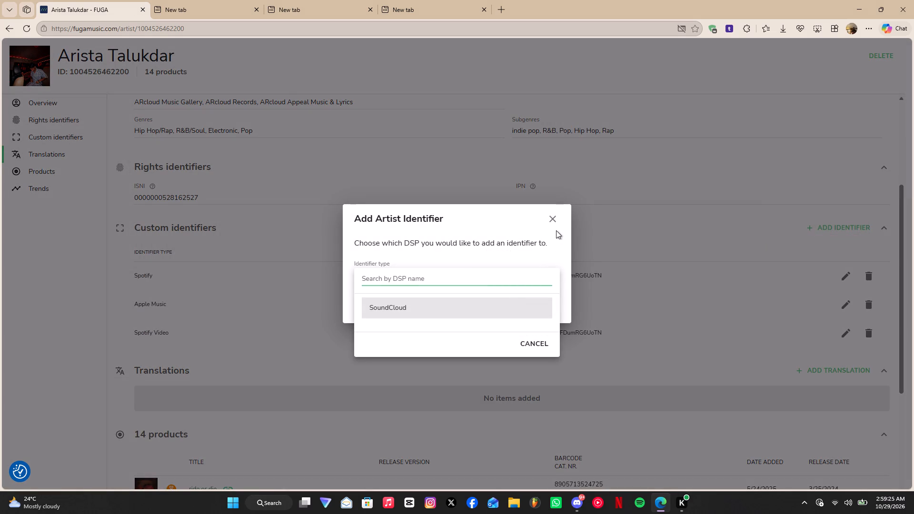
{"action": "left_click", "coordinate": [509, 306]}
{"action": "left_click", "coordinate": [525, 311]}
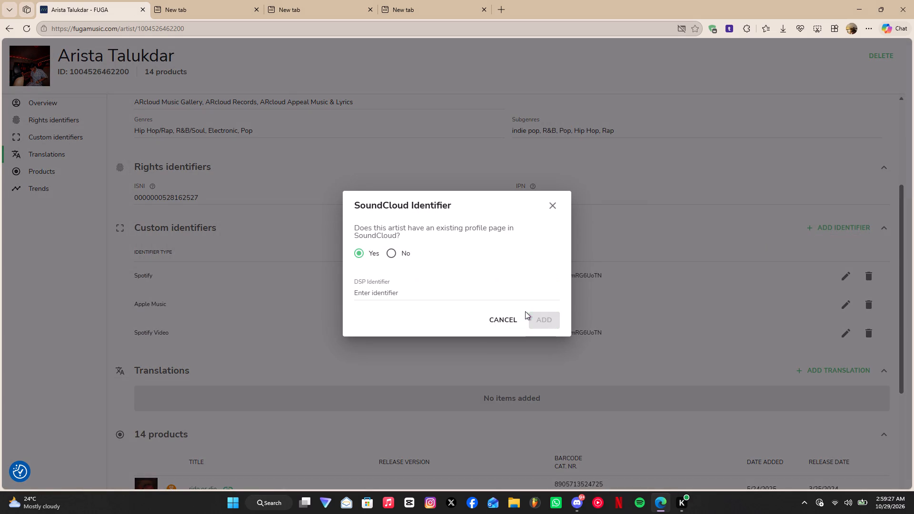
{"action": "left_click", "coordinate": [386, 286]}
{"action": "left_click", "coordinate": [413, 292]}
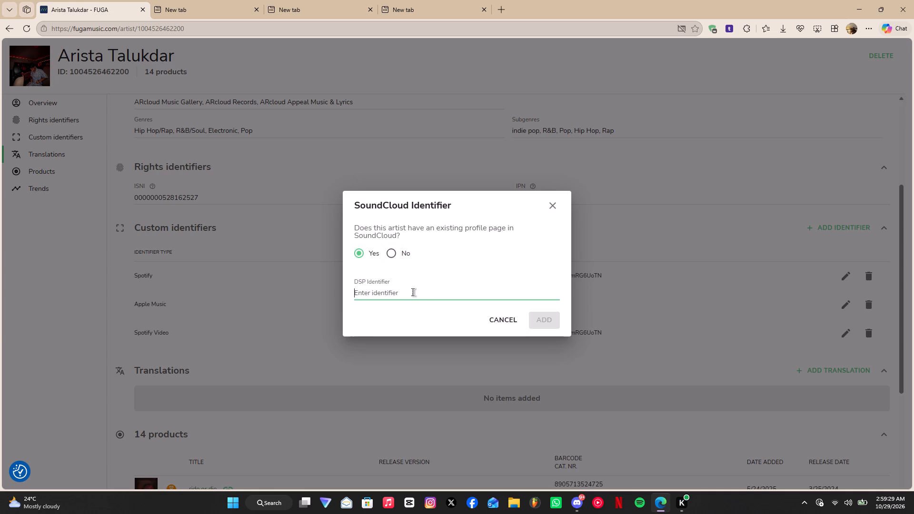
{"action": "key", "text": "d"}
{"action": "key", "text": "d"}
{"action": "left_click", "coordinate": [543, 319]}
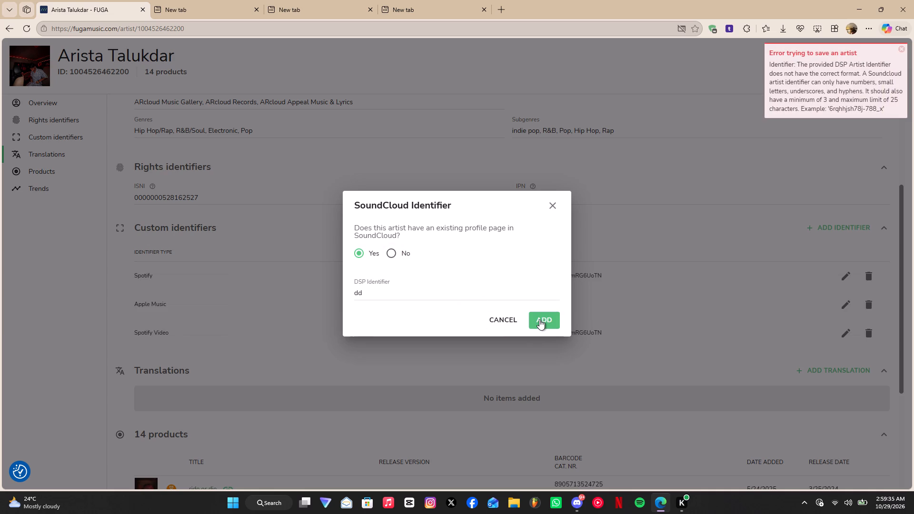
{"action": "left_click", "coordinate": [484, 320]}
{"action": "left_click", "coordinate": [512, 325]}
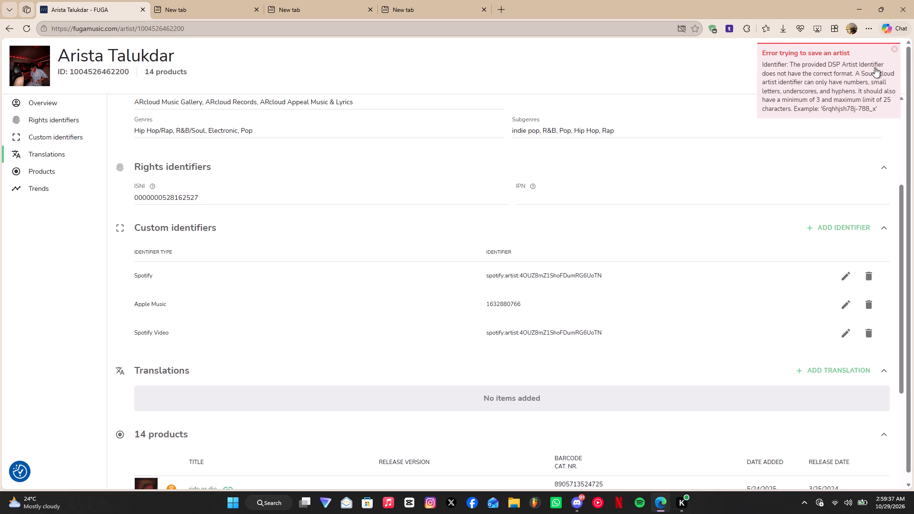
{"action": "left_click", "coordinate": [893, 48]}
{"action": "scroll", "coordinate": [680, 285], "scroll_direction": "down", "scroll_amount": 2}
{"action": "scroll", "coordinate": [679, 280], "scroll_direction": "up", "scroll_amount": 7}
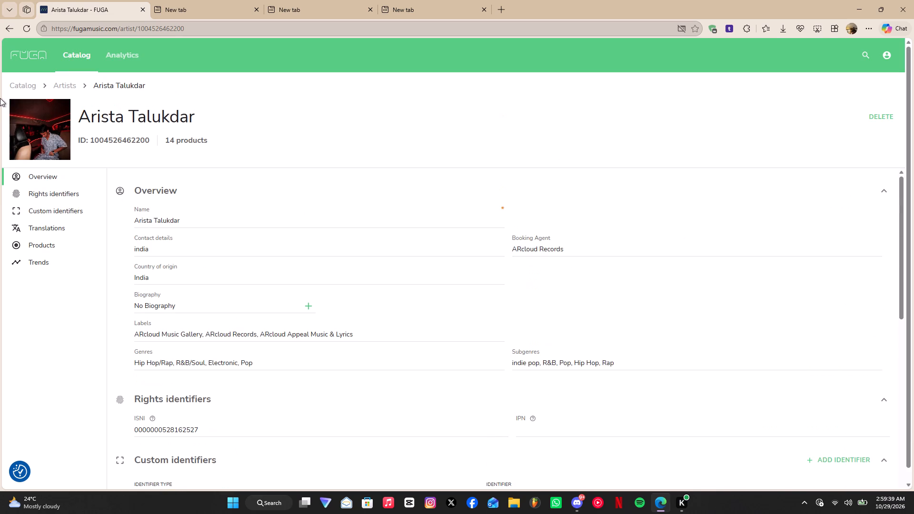